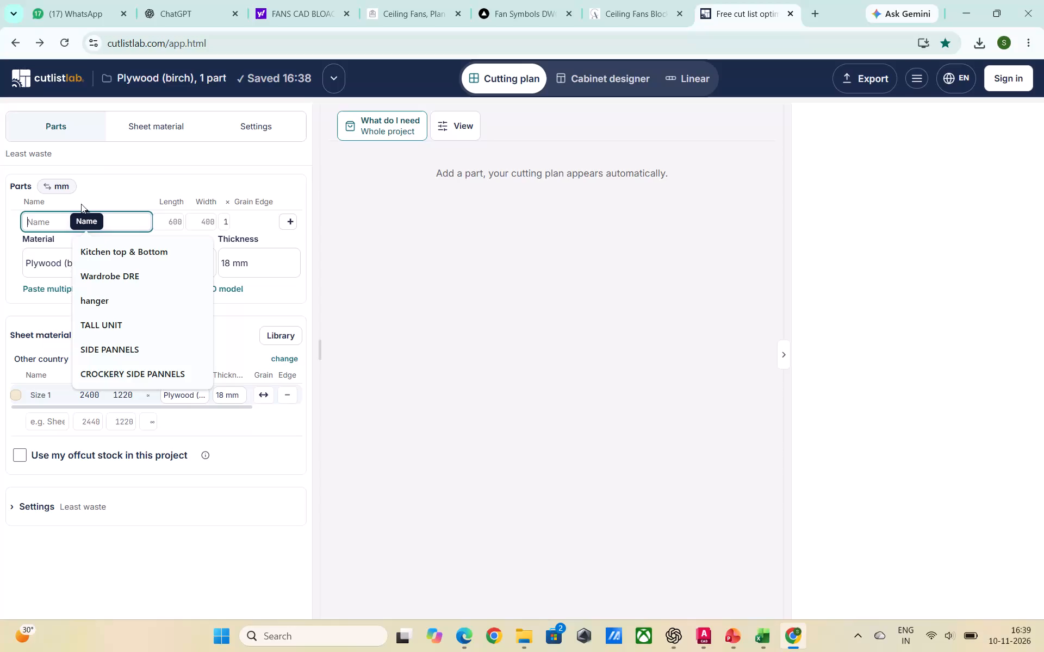
Add a part named SHEET 1 with length 700 mm, width 600 mm and quantity 3.
{"action": "left_click", "coordinate": [179, 222]}
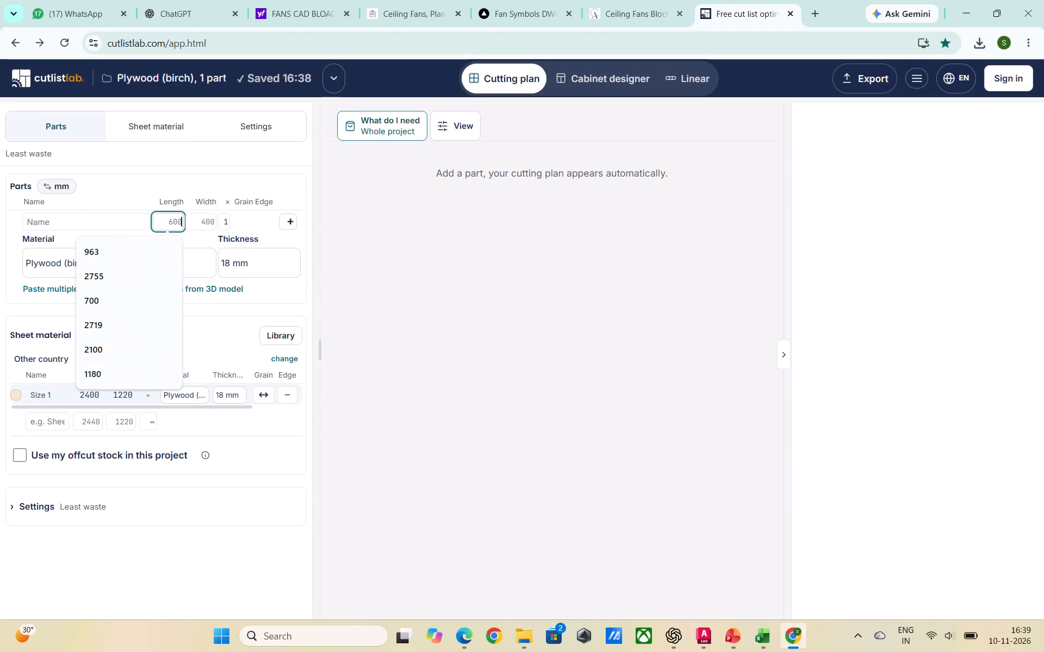
{"action": "type", "text": "700"}
{"action": "key", "text": "Return"}
{"action": "type", "text": "600"}
{"action": "left_click", "coordinate": [210, 220]}
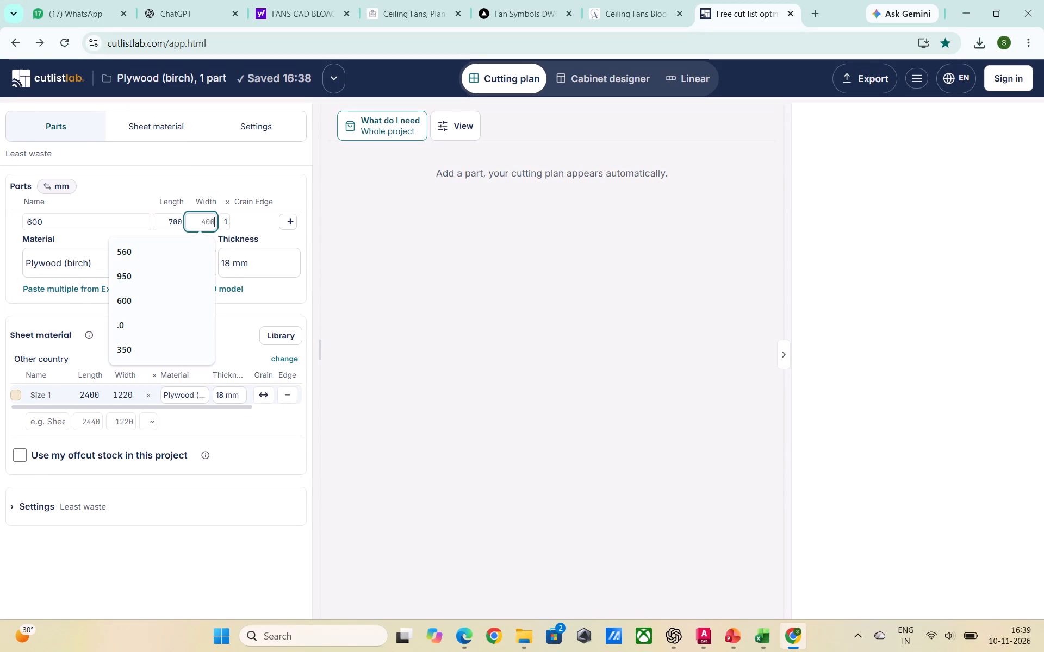
{"action": "type", "text": "600"}
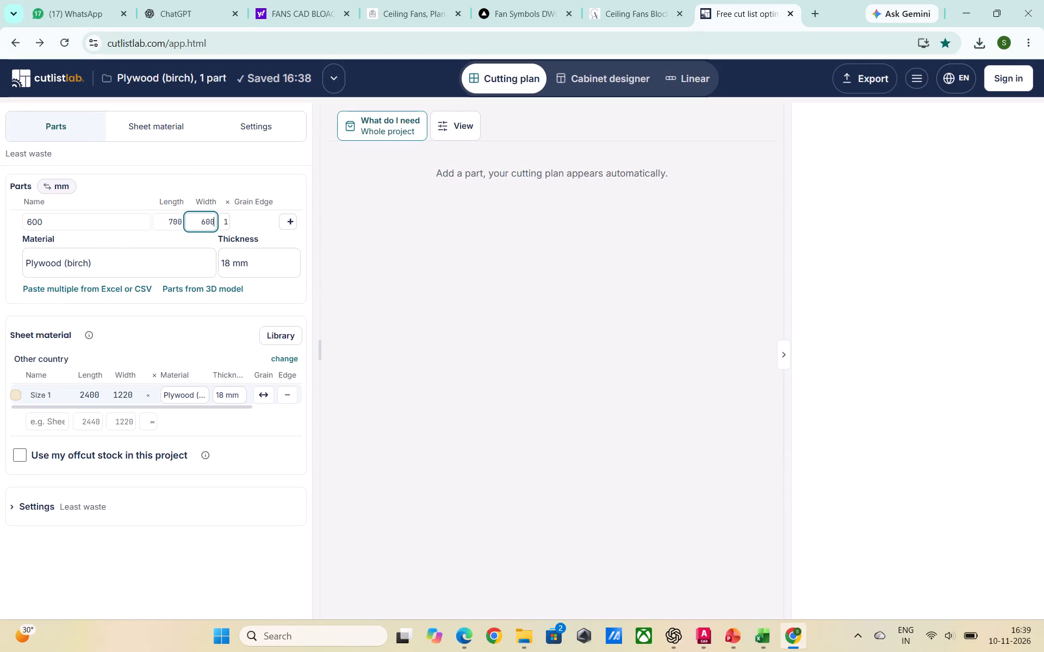
{"action": "left_click", "coordinate": [223, 223]}
{"action": "key", "text": "3"}
{"action": "left_click", "coordinate": [100, 222]}
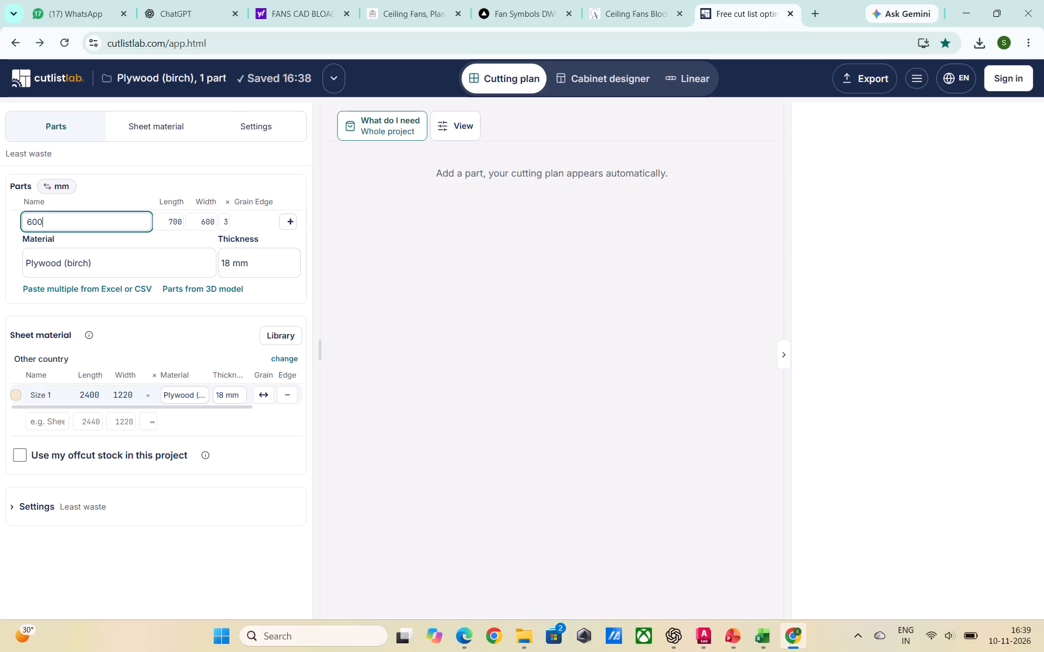
{"action": "key", "text": "BackSpace"}
{"action": "key", "text": "BackSpace"}
{"action": "key", "text": "BackSpace"}
{"action": "type", "text": "SHEE"}
{"action": "key", "text": "t"}
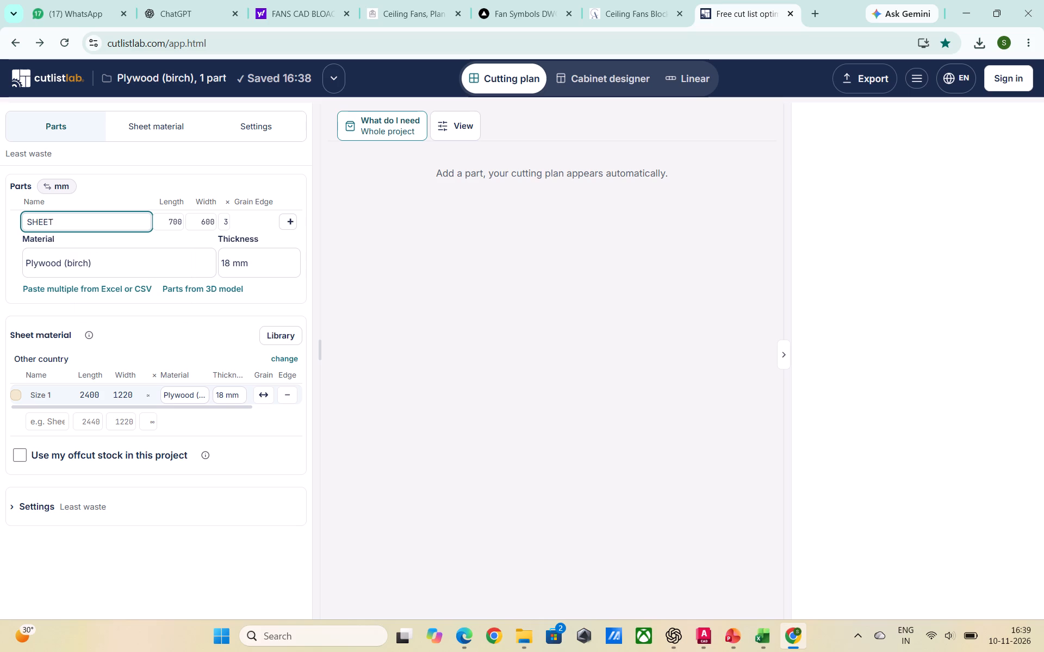
{"action": "key", "text": "space"}
{"action": "type", "text": "1"}
{"action": "left_click", "coordinate": [283, 220]}
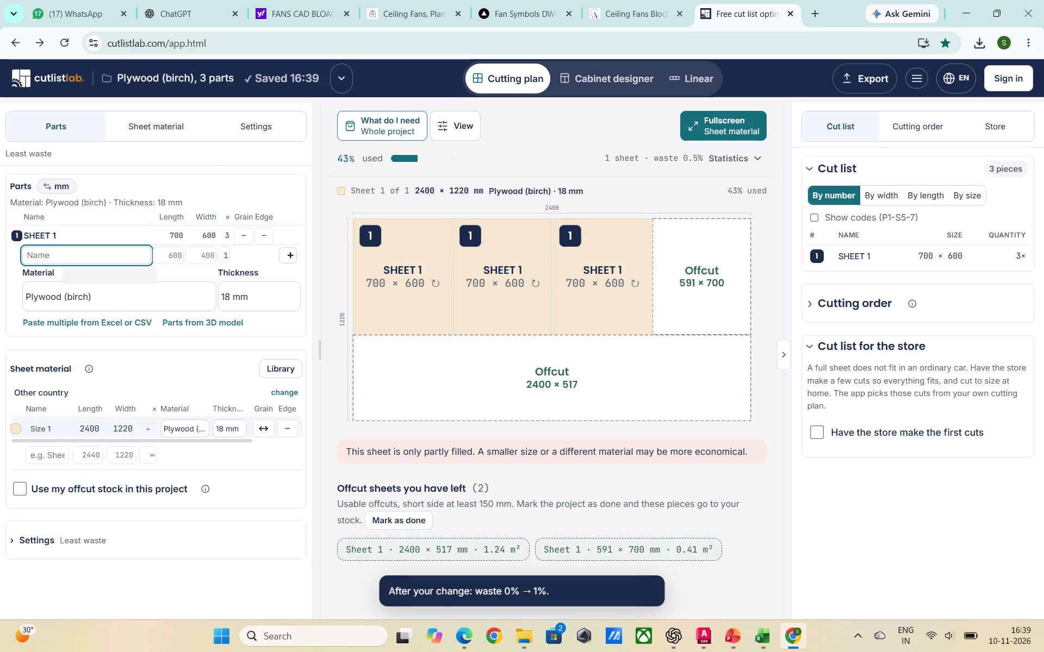
Enter 2 as the name of the new part below SHEET 1.
{"action": "key", "text": "2"}
{"action": "left_click", "coordinate": [184, 257]}
{"action": "left_click", "coordinate": [175, 256]}
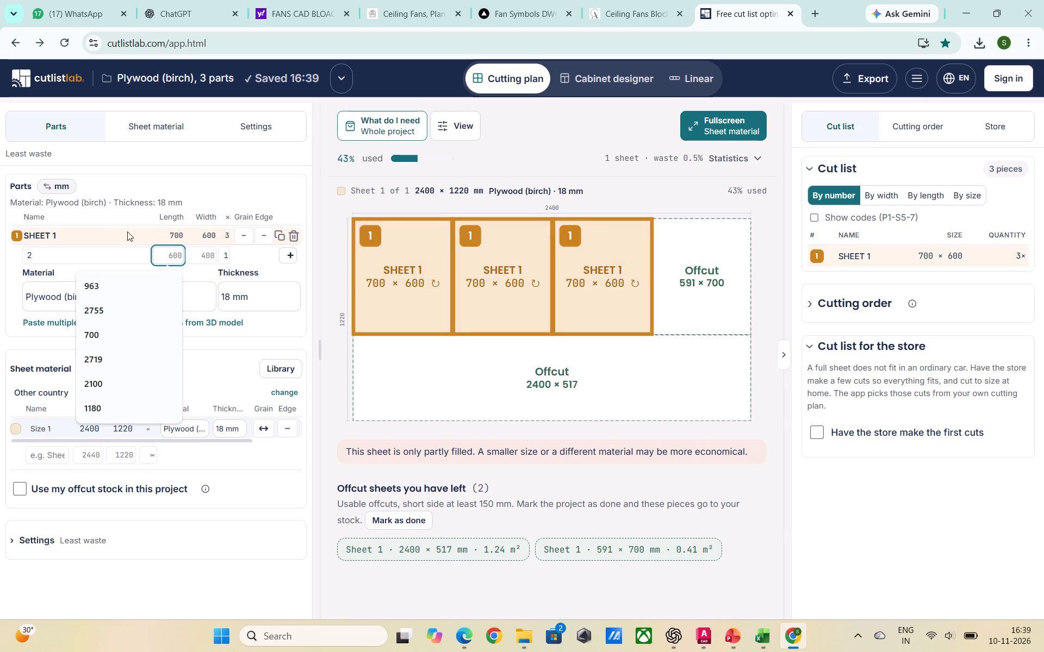
Rename the part SHEET 1 as PANNES.
{"action": "left_click", "coordinate": [113, 231]}
{"action": "left_click", "coordinate": [69, 226]}
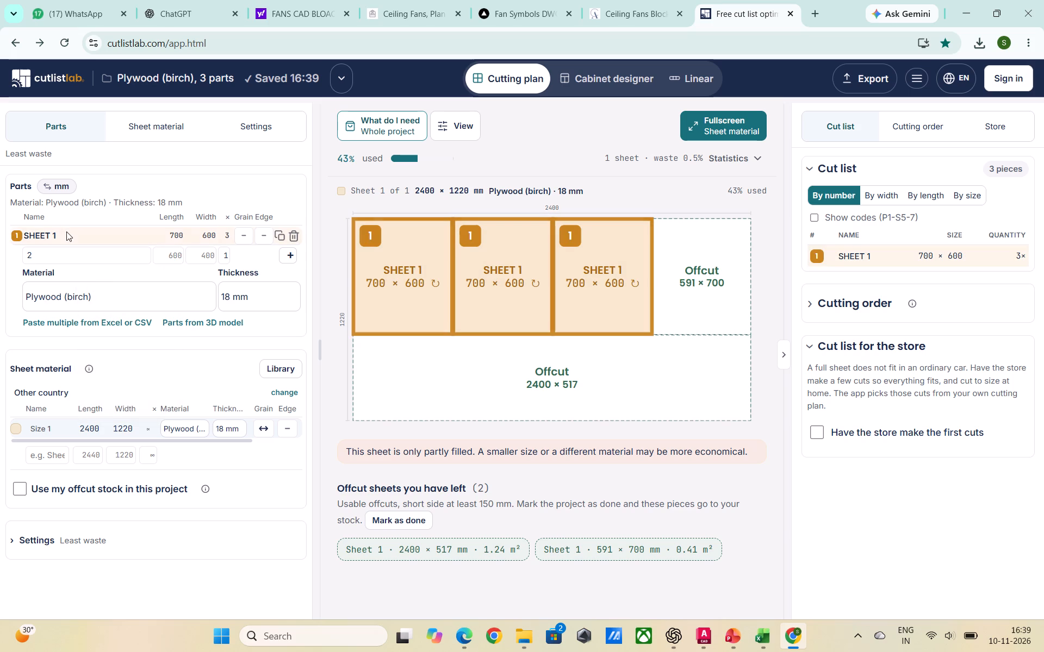
{"action": "double_click", "coordinate": [66, 231]}
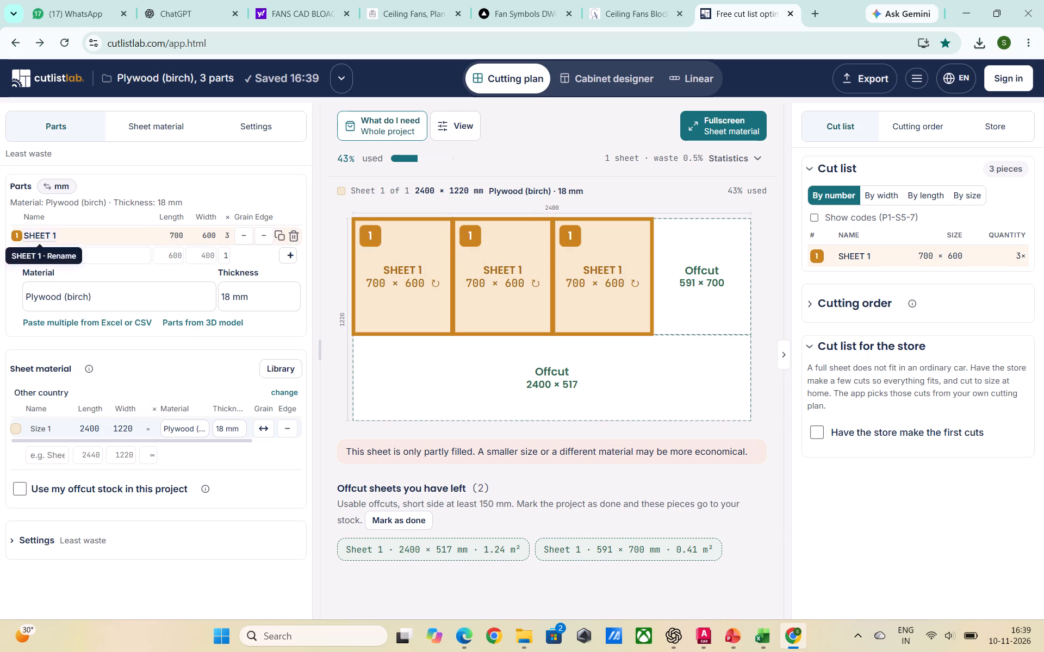
{"action": "left_click", "coordinate": [33, 240]}
{"action": "key", "text": "BackSpace"}
{"action": "type", "text": "PANNESL"}
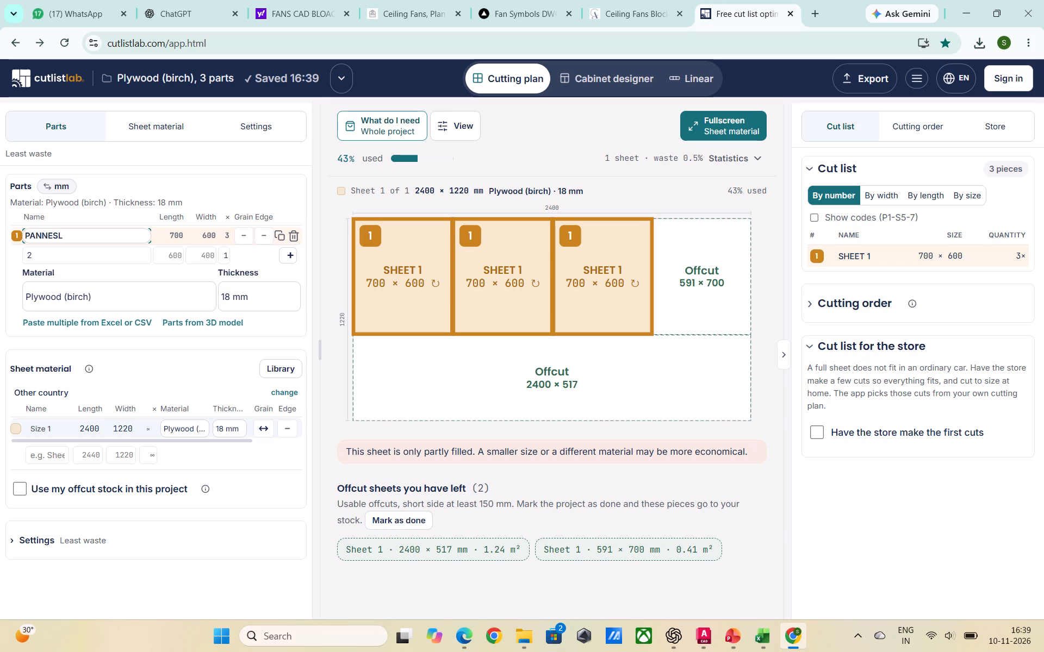
{"action": "key", "text": "BackSpace"}
{"action": "key", "text": "s"}
{"action": "key", "text": "BackSpace"}
{"action": "key", "text": "l"}
{"action": "key", "text": "BackSpace"}
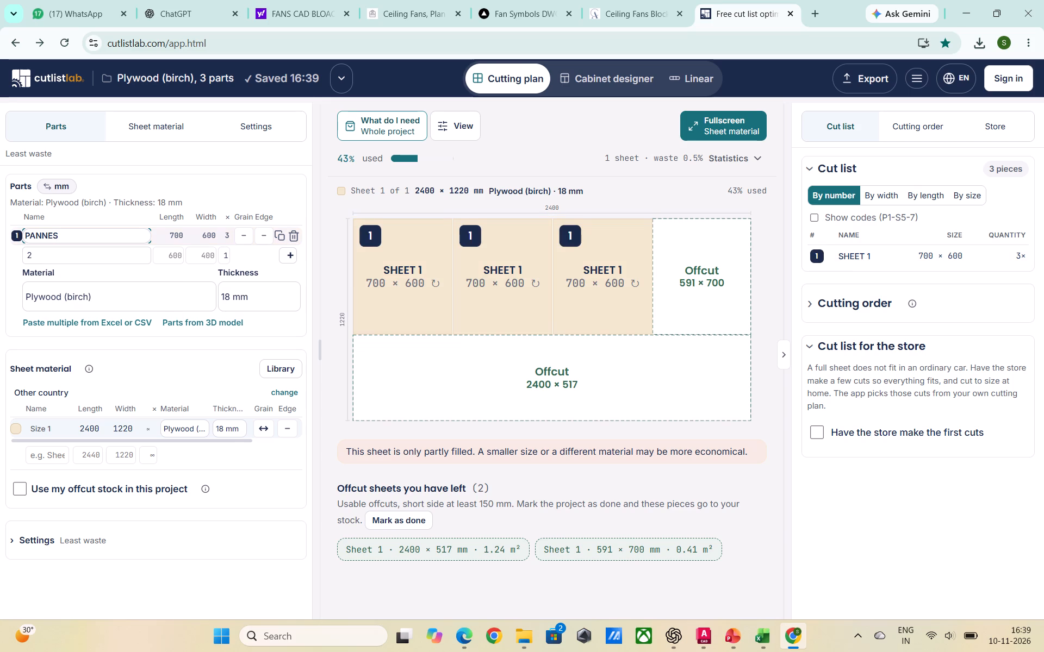
Give part 2 a length of 450 mm and a width of 600 mm, and add it to the parts list.
{"action": "left_click", "coordinate": [183, 254]}
{"action": "type", "text": "450"}
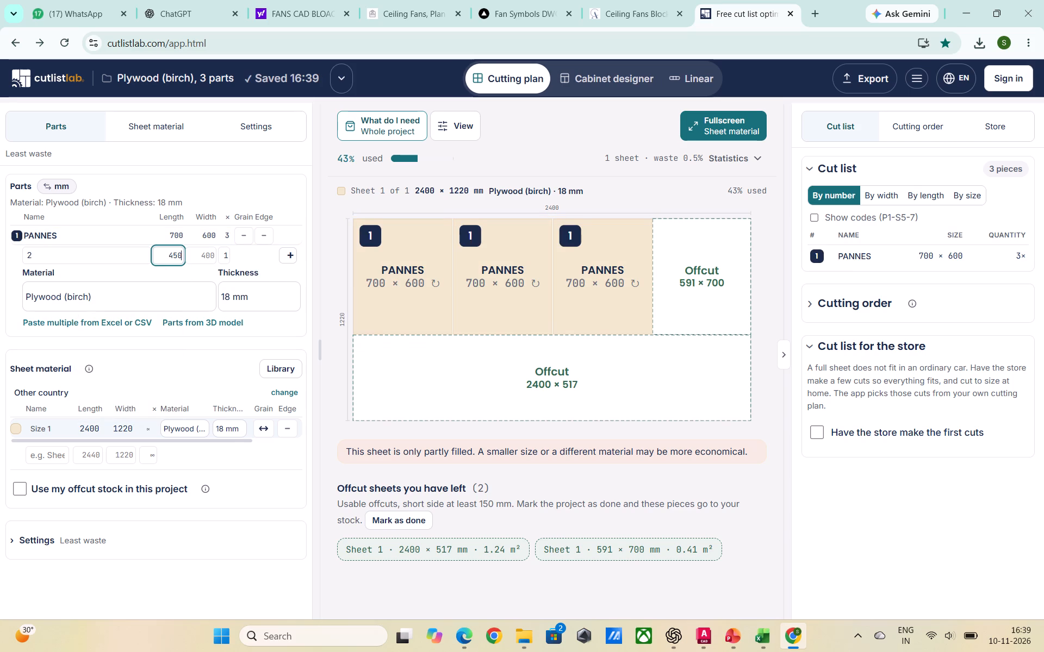
{"action": "key", "text": "Return"}
{"action": "type", "text": "600"}
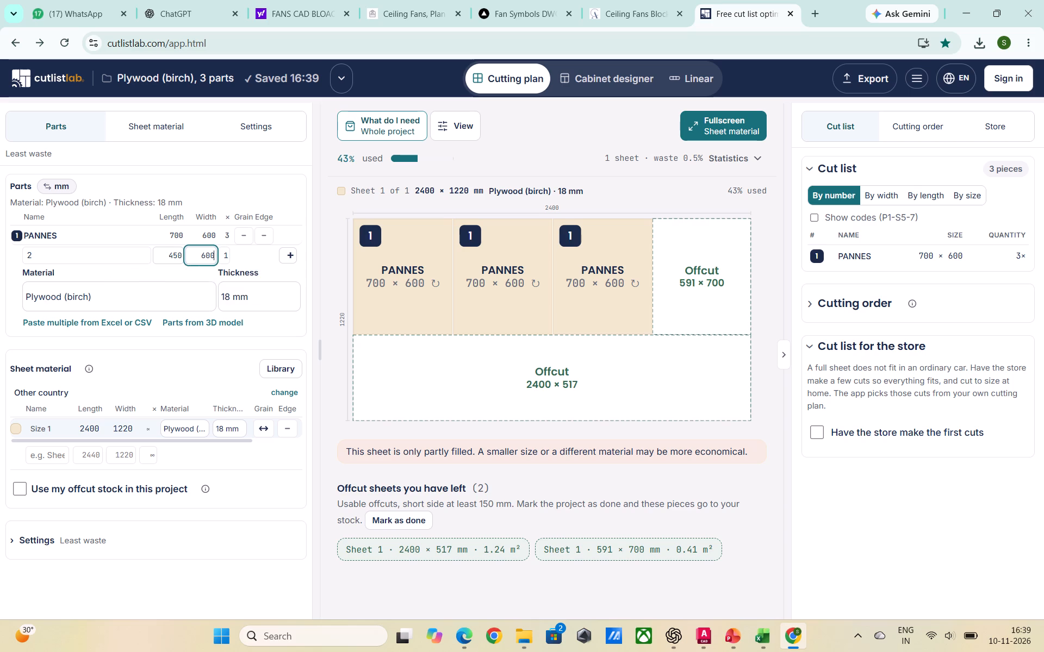
{"action": "left_click", "coordinate": [222, 259]}
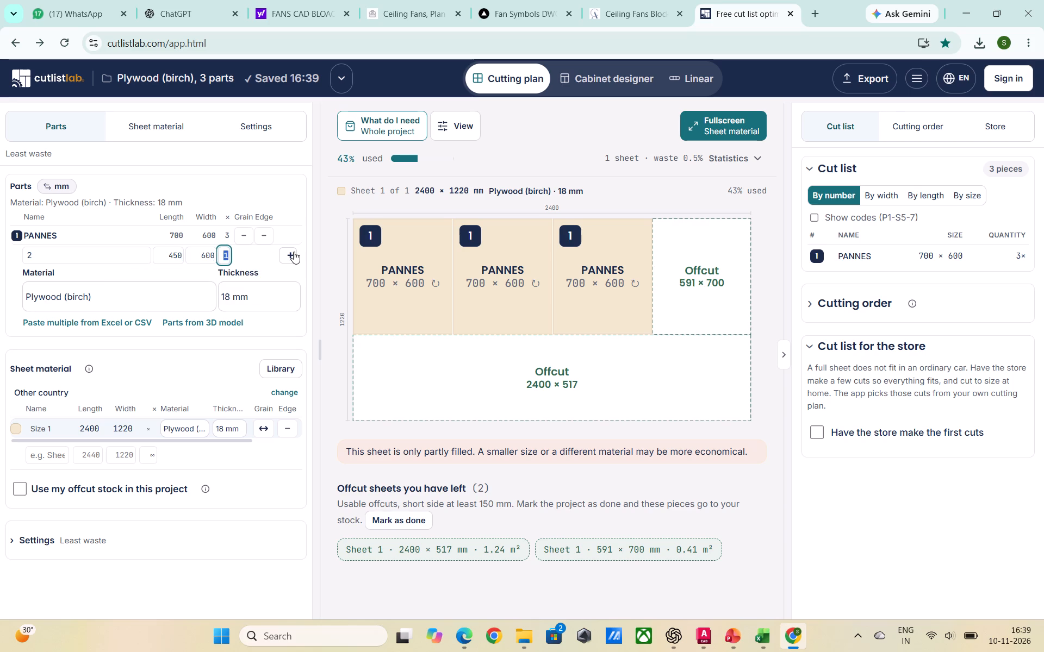
{"action": "left_click", "coordinate": [293, 254]}
Add a part named TANDEMS with length 150 mm and width 895 mm.
{"action": "left_click", "coordinate": [183, 275]}
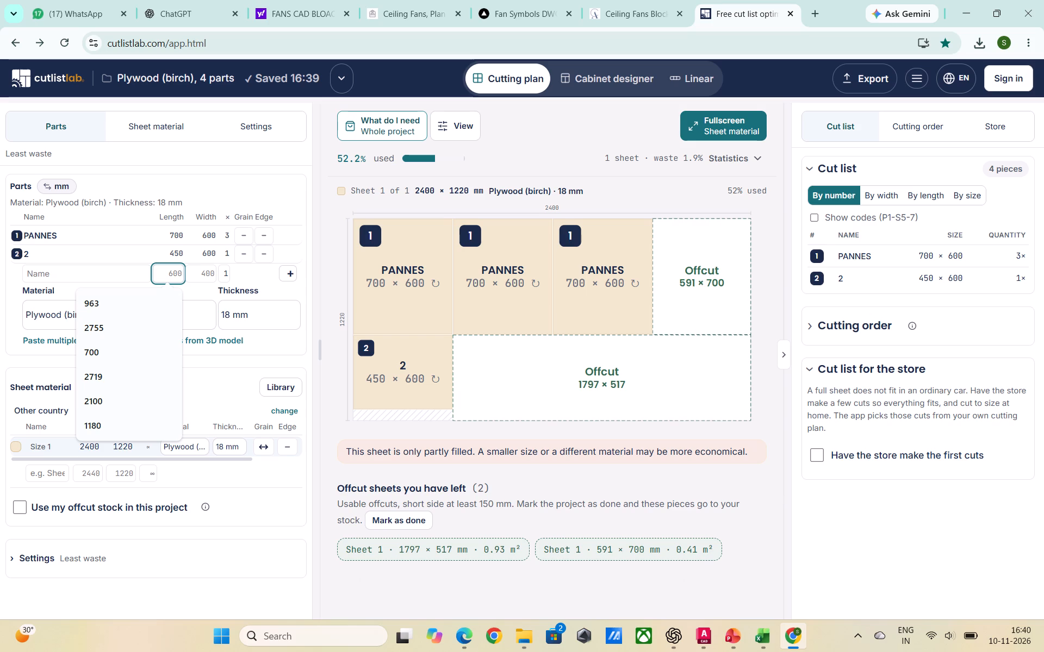
{"action": "left_click", "coordinate": [65, 272]}
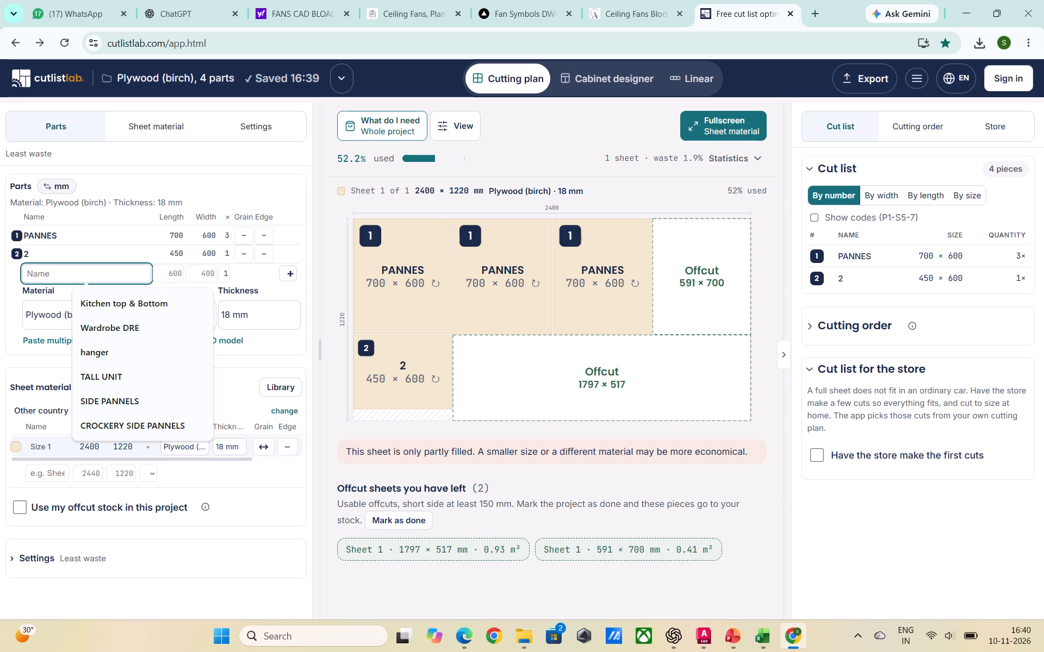
{"action": "type", "text": "TANDEMS"}
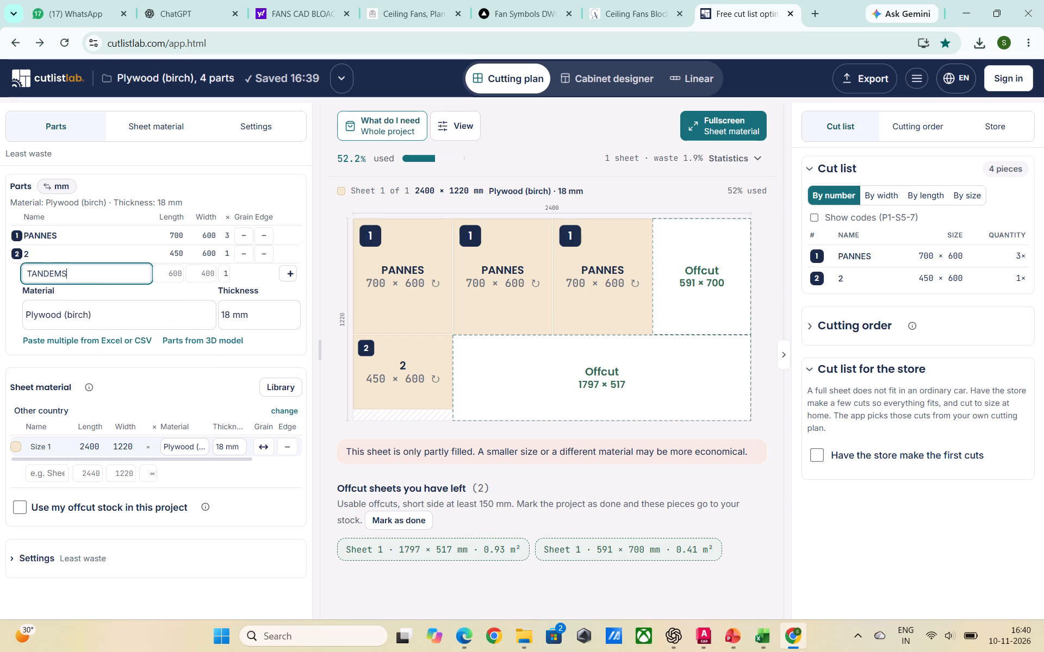
{"action": "left_click", "coordinate": [175, 278]}
{"action": "type", "text": "150"}
{"action": "key", "text": "Return"}
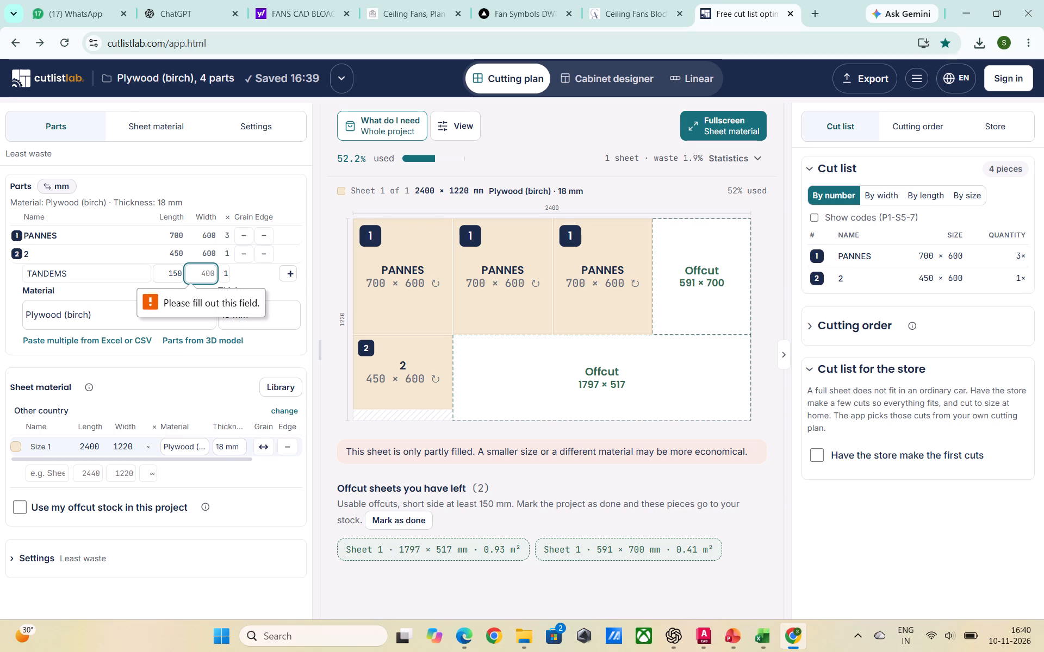
{"action": "type", "text": "895"}
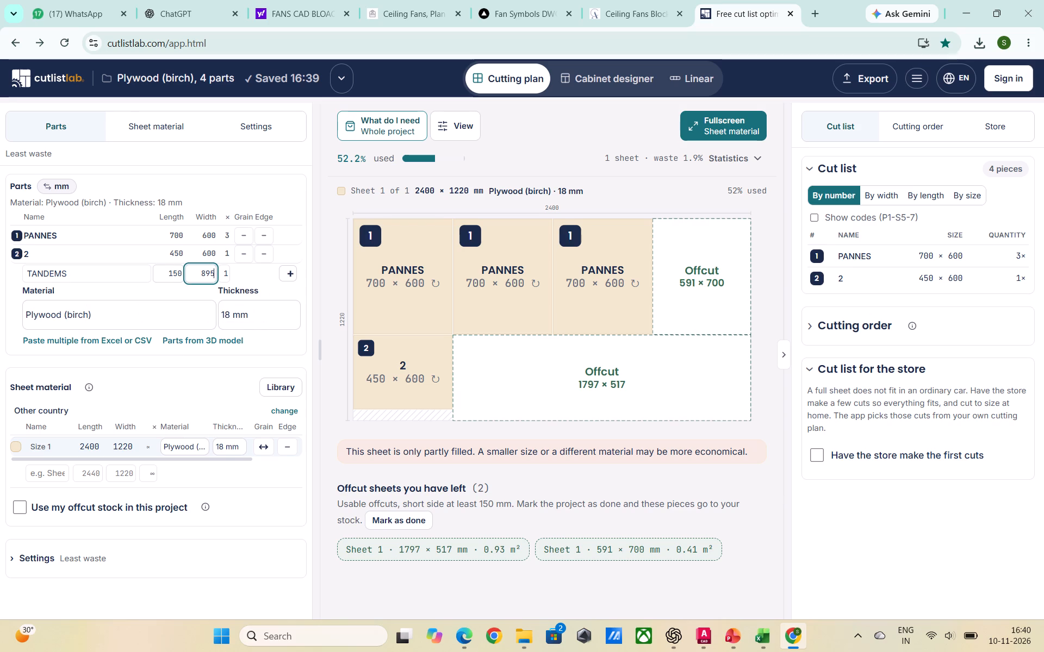
{"action": "left_click", "coordinate": [285, 273]}
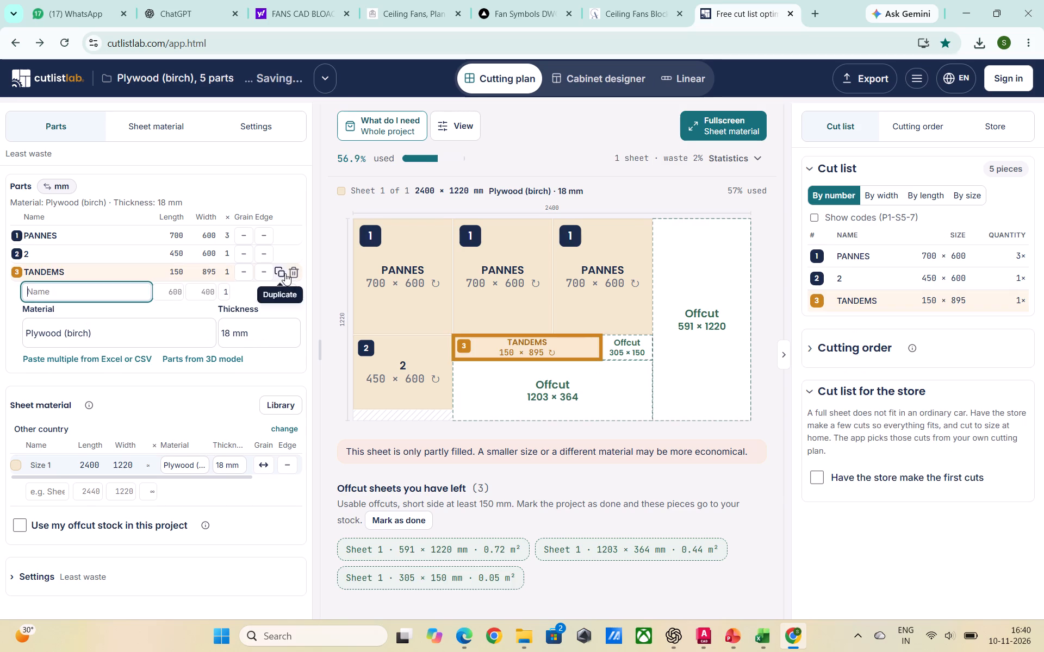
Add a part named T with length 200 mm and width 895 mm.
{"action": "left_click", "coordinate": [169, 292]}
{"action": "type", "text": "200"}
{"action": "key", "text": "Return"}
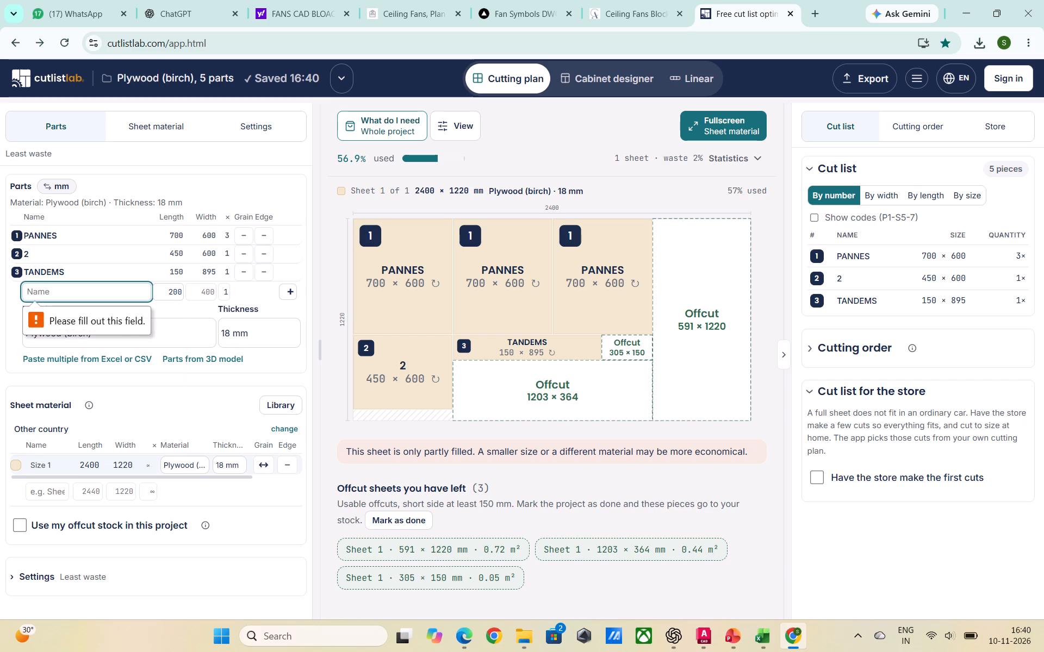
{"action": "type", "text": "895"}
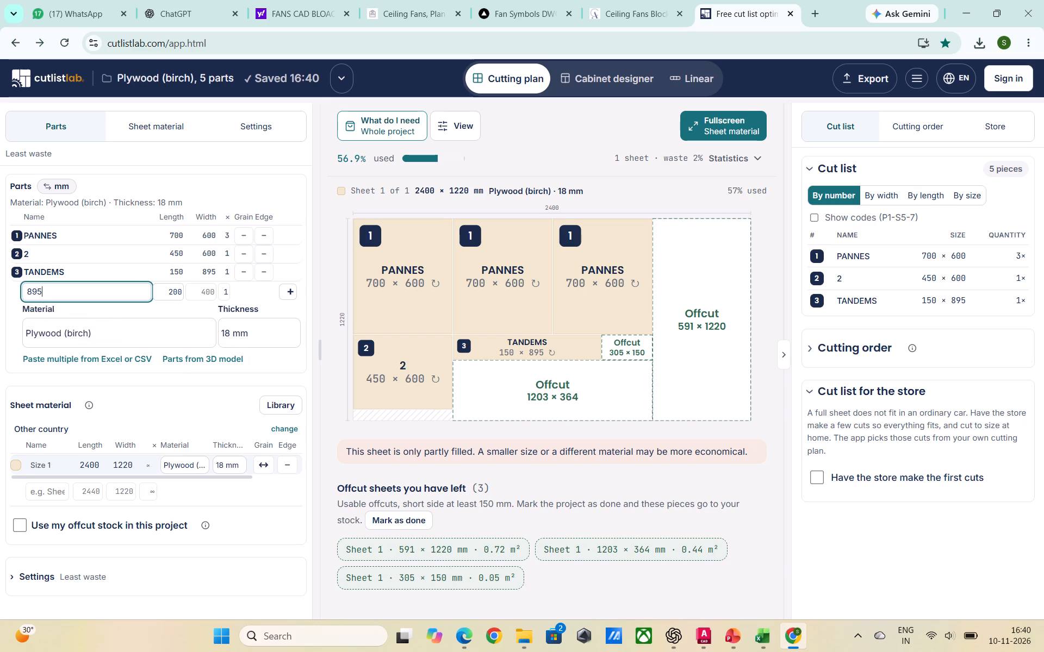
{"action": "left_click", "coordinate": [170, 289]}
{"action": "left_click", "coordinate": [206, 291]}
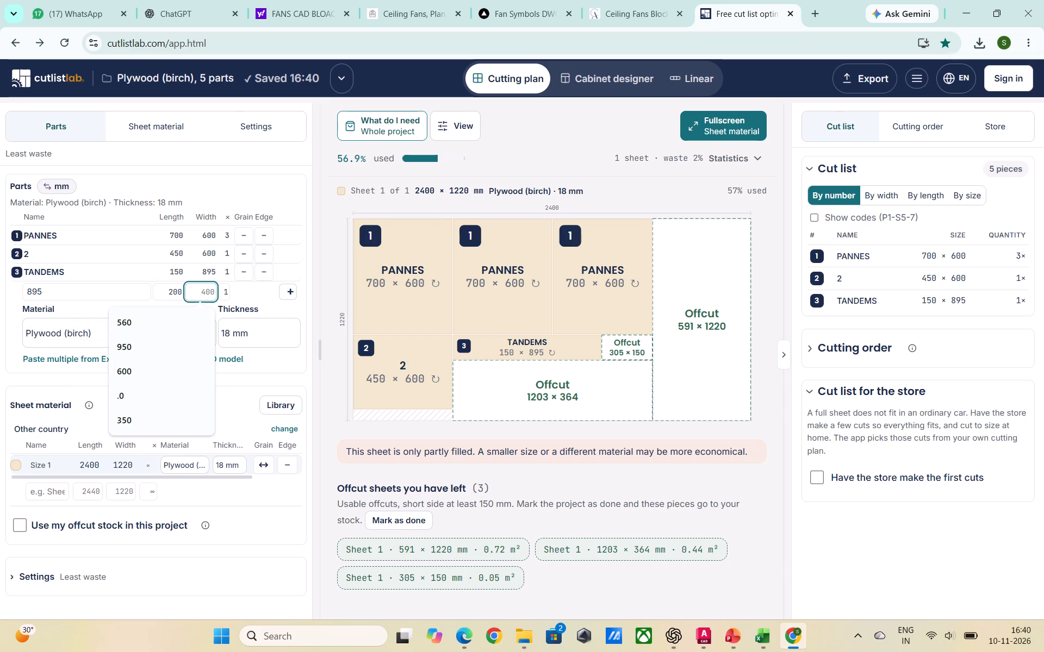
{"action": "type", "text": "895"}
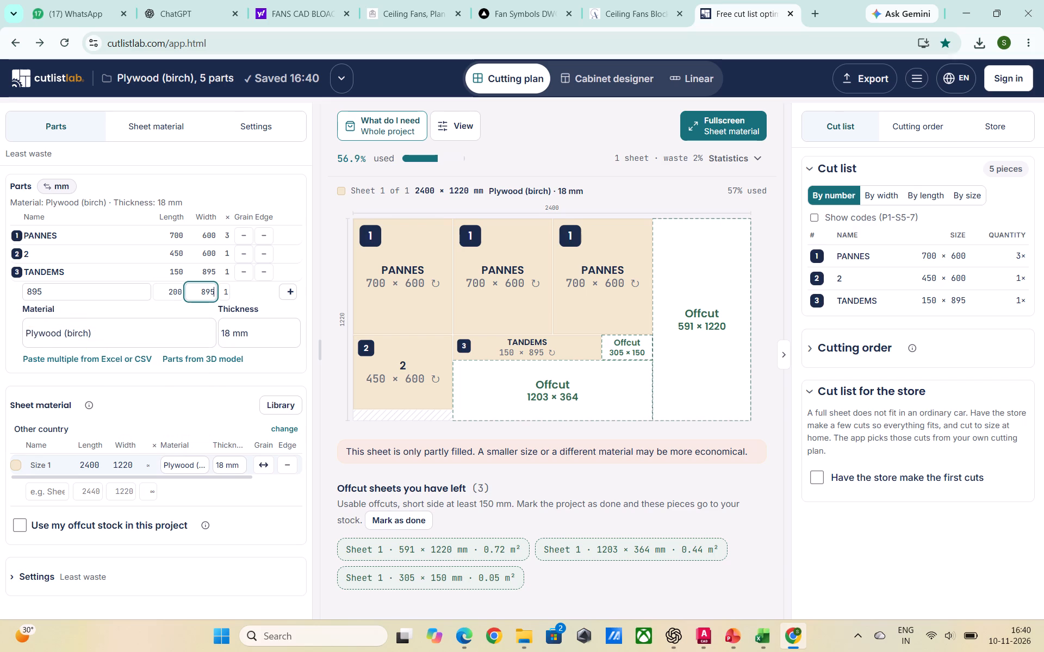
{"action": "left_click", "coordinate": [84, 295]}
{"action": "key", "text": "BackSpace"}
{"action": "key", "text": "BackSpace"}
{"action": "key", "text": "3"}
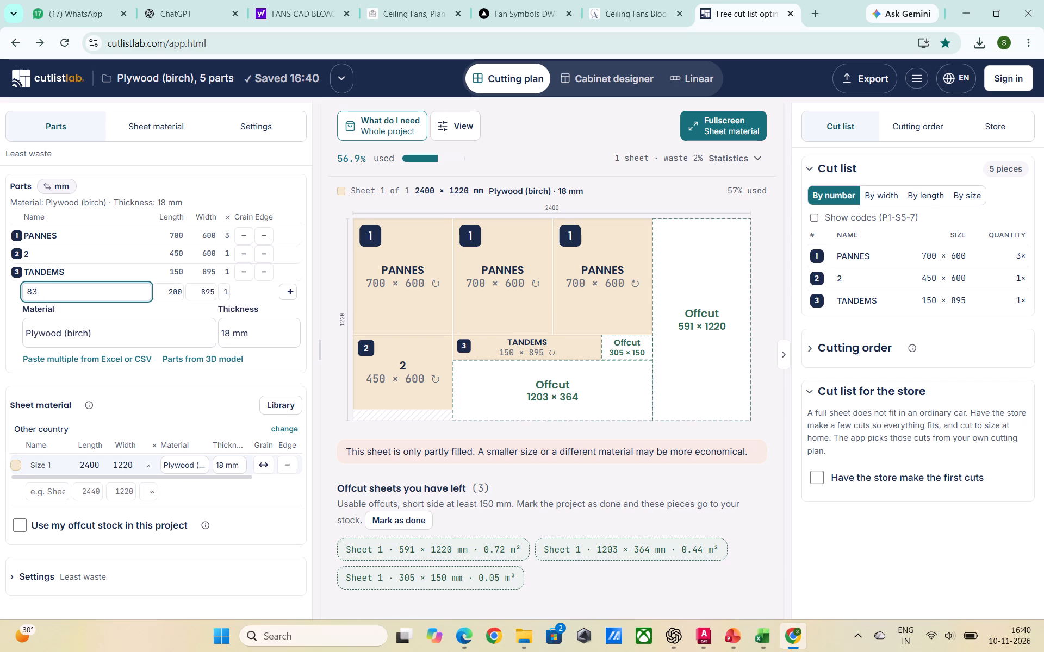
{"action": "key", "text": "BackSpace"}
{"action": "key", "text": "BackSpace"}
{"action": "key", "text": "BackSpace"}
{"action": "key", "text": "BackSpace"}
{"action": "key", "text": "BackSpace"}
{"action": "key", "text": "t"}
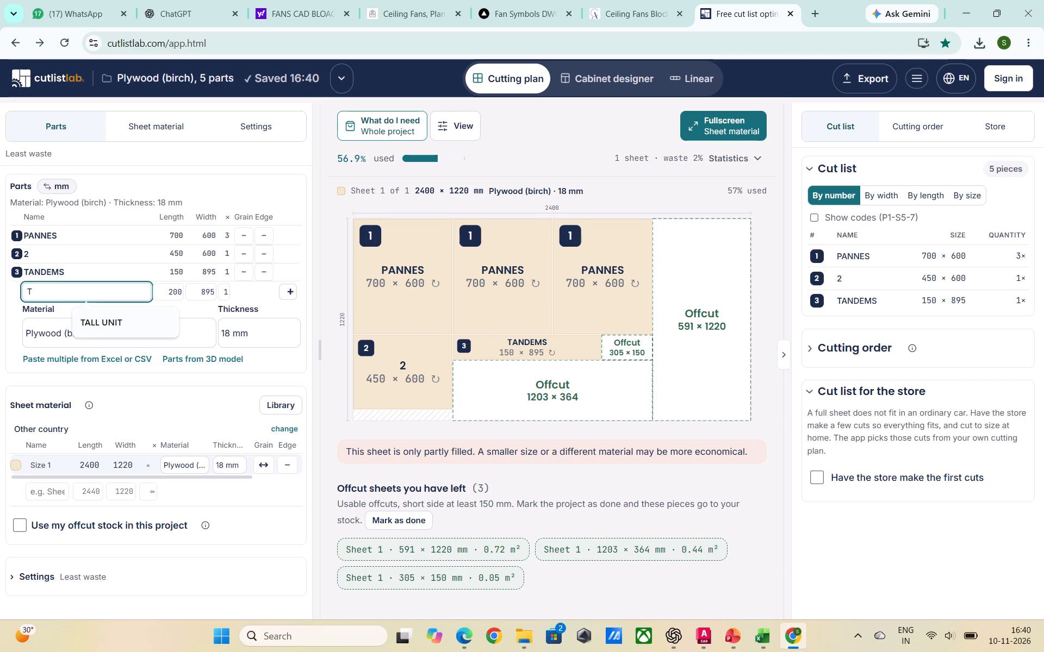
{"action": "left_click", "coordinate": [290, 289]}
Add a part named T with length 450 mm and width 895 mm to the parts list.
{"action": "left_click", "coordinate": [165, 309]}
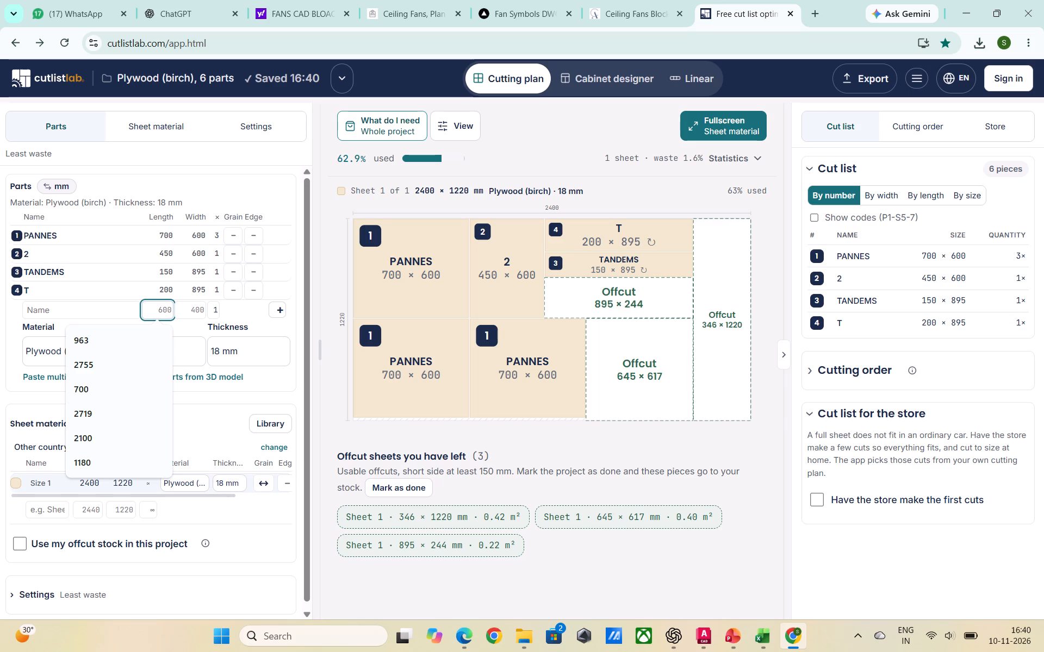
{"action": "type", "text": "450"}
{"action": "key", "text": "Return"}
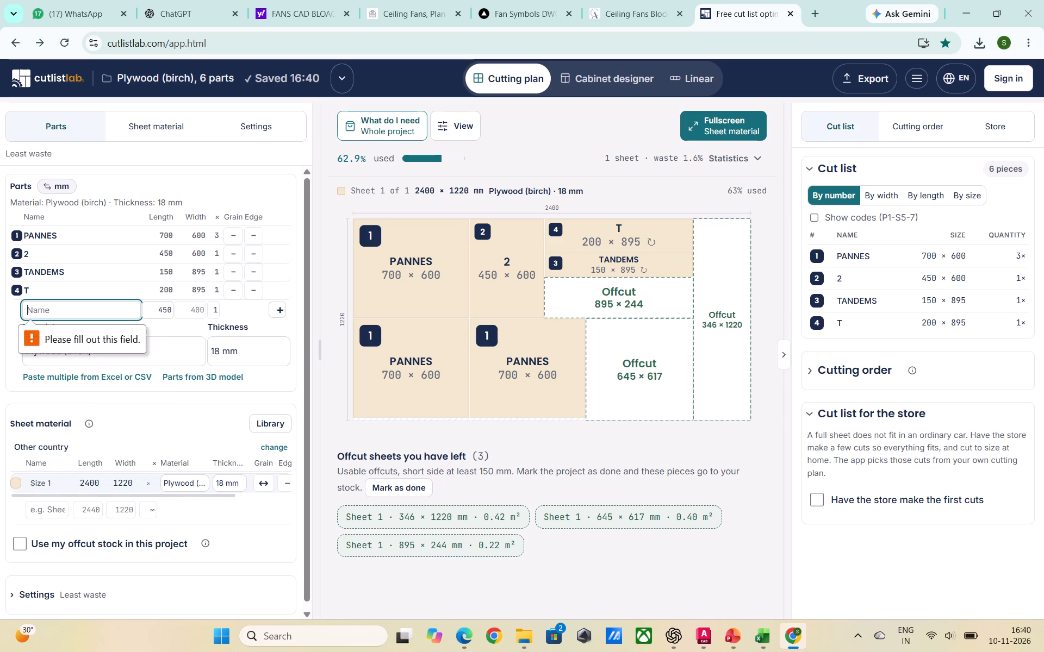
{"action": "type", "text": "895"}
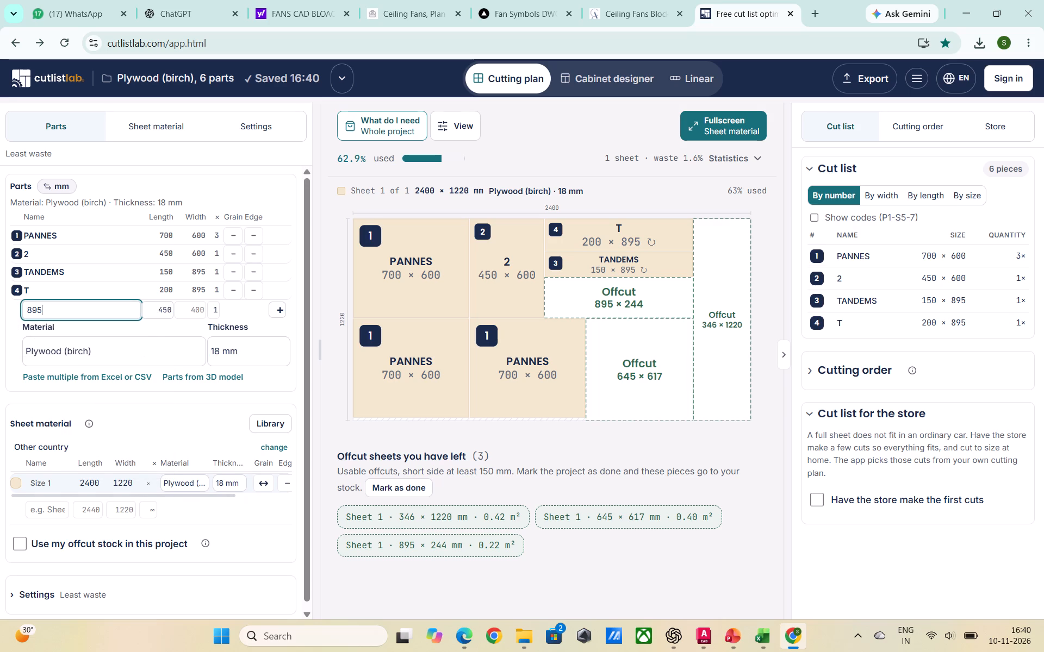
{"action": "key", "text": "BackSpace"}
{"action": "key", "text": "BackSpace"}
{"action": "key", "text": "BackSpace"}
{"action": "key", "text": "BackSpace"}
{"action": "left_click", "coordinate": [179, 307]}
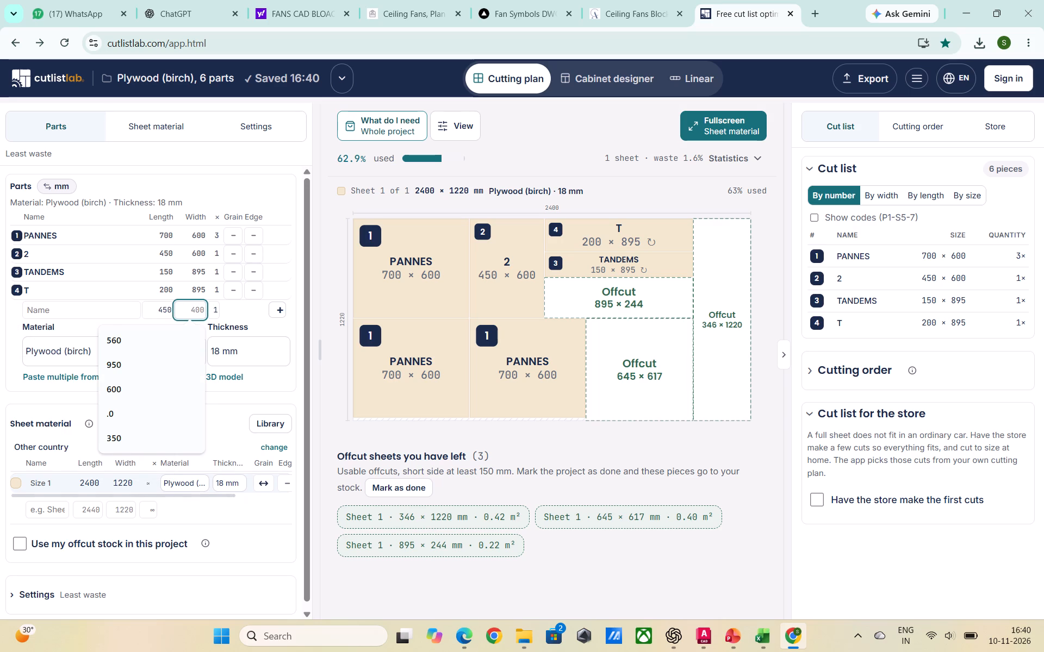
{"action": "type", "text": "895"}
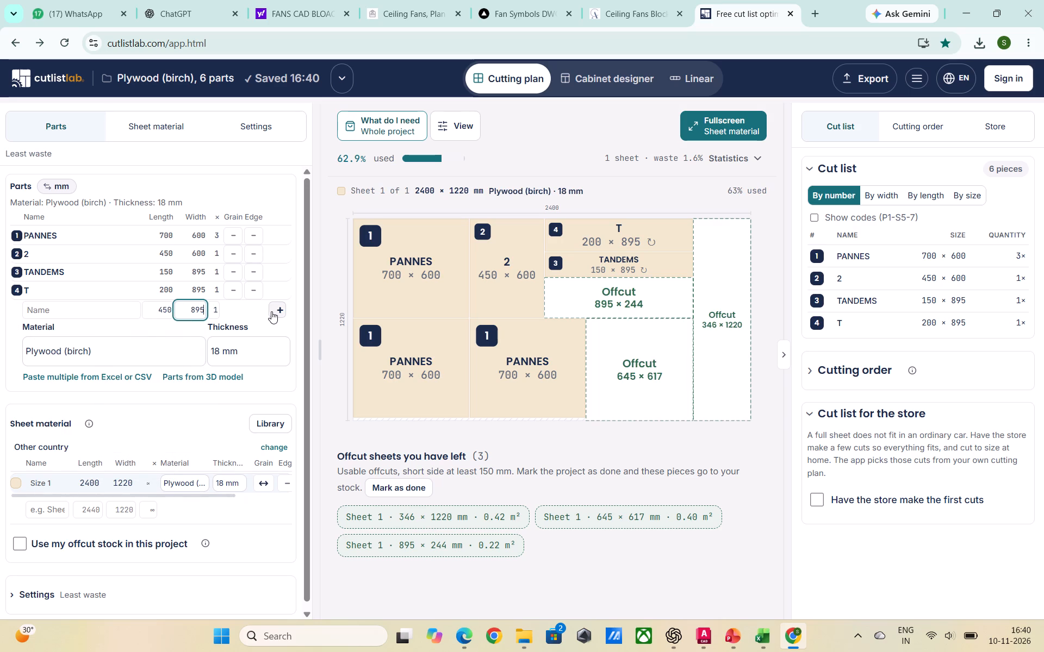
{"action": "left_click", "coordinate": [271, 311]}
{"action": "left_click", "coordinate": [72, 304]}
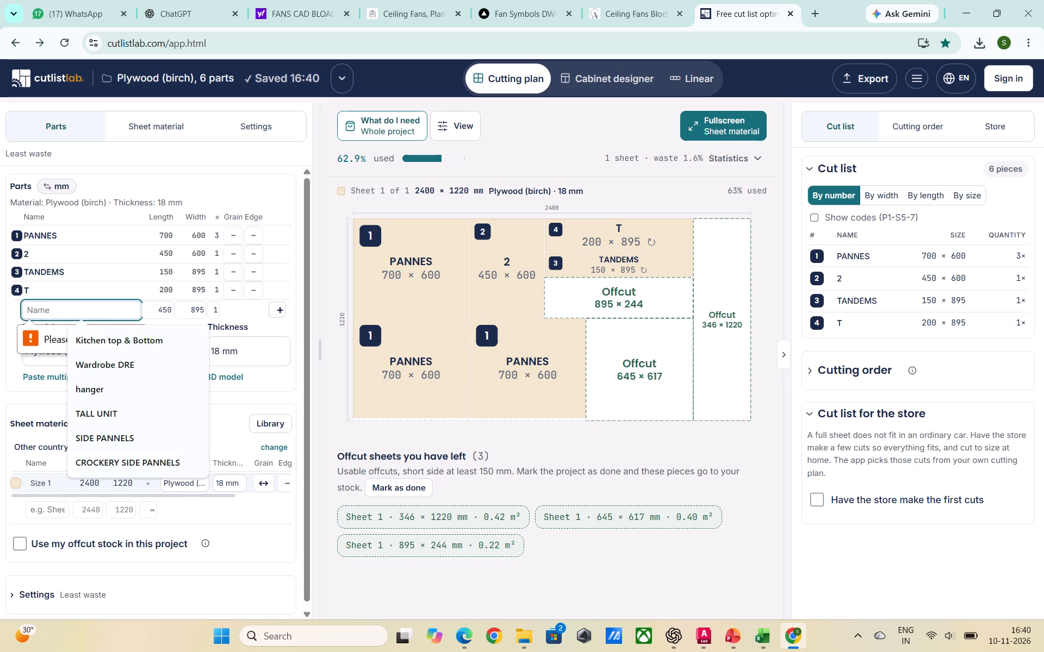
{"action": "key", "text": "t"}
{"action": "left_click", "coordinate": [280, 309]}
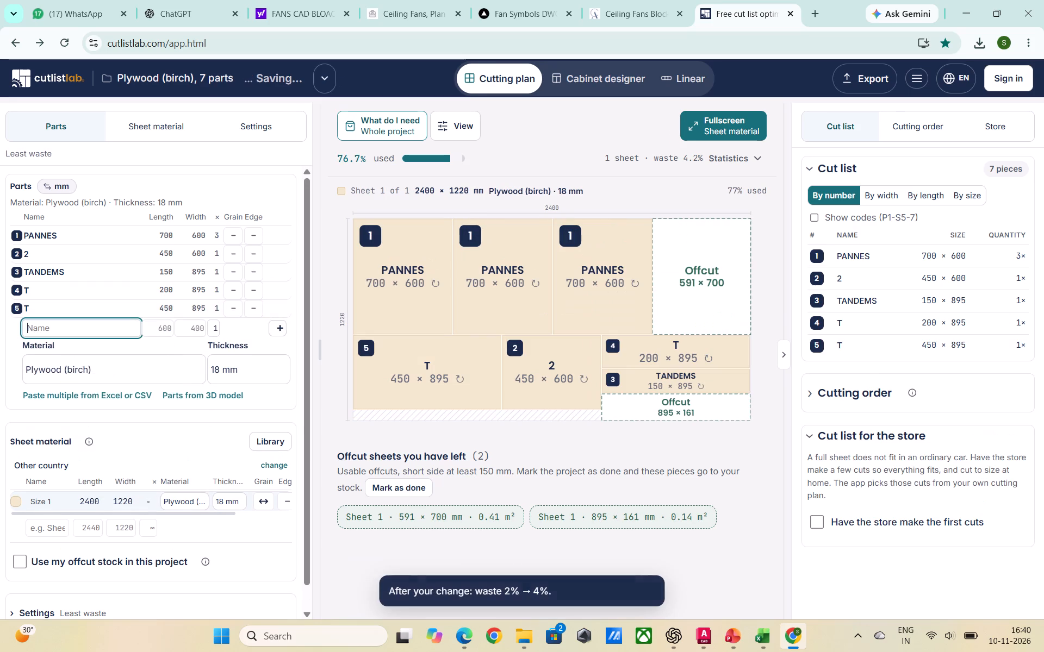
Add another part named T with length 235 mm and width 700 mm.
{"action": "left_click", "coordinate": [153, 331]}
{"action": "left_click", "coordinate": [59, 331]}
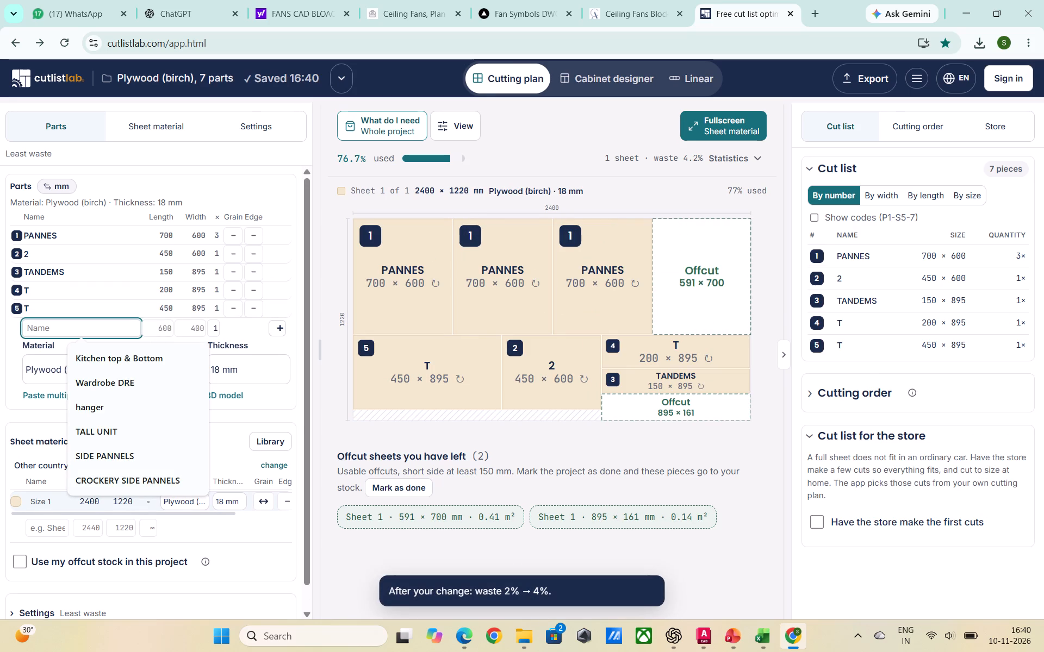
{"action": "key", "text": "t"}
{"action": "left_click", "coordinate": [165, 327]}
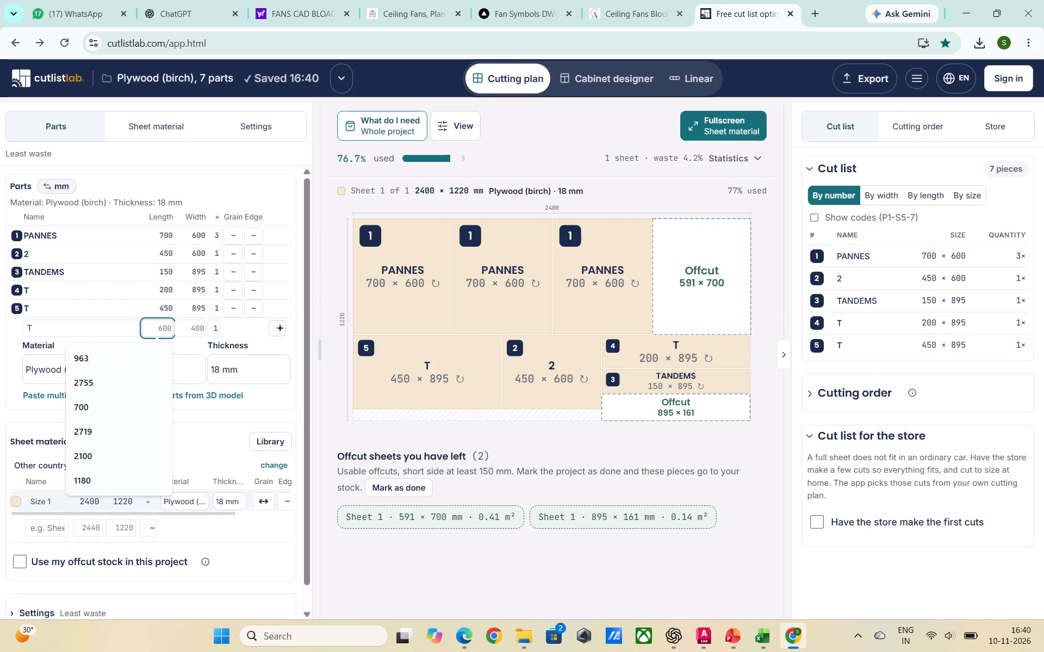
{"action": "type", "text": "230"}
{"action": "key", "text": "BackSpace"}
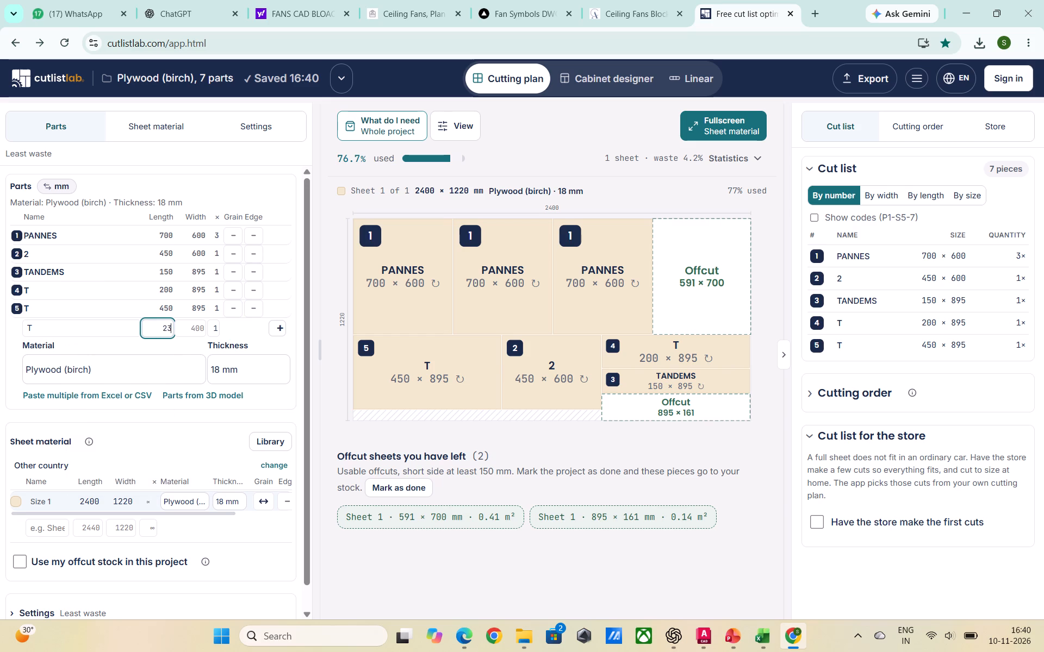
{"action": "key", "text": "5"}
{"action": "left_click", "coordinate": [197, 325]}
{"action": "type", "text": "700"}
{"action": "left_click", "coordinate": [282, 323]}
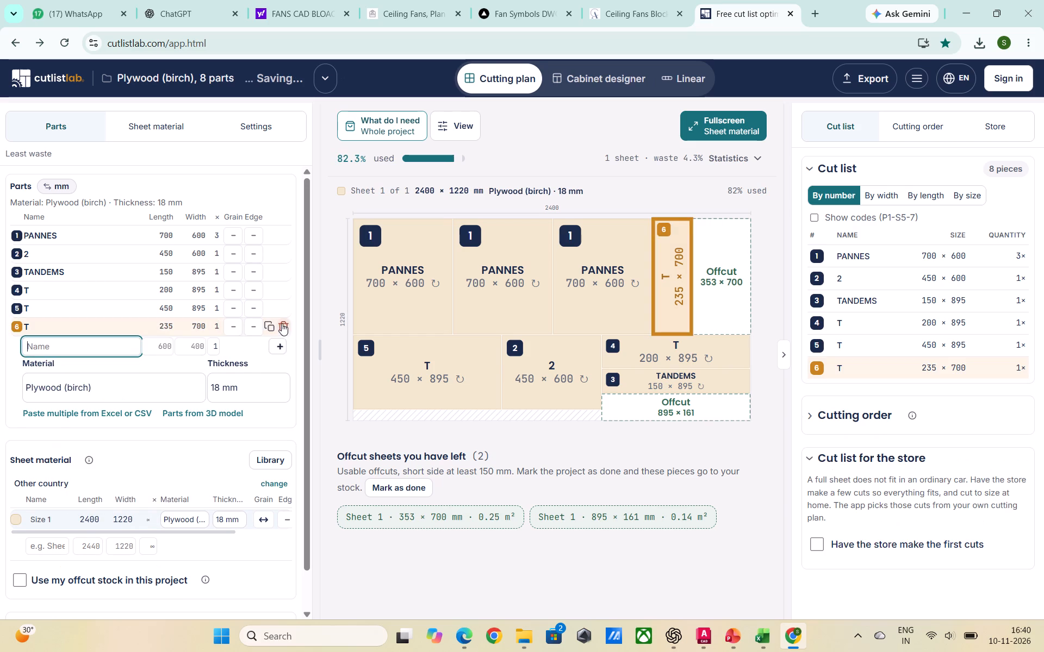
Set the quantity of the 235 × 700 mm part T to 2.
{"action": "left_click", "coordinate": [221, 323]}
{"action": "left_click", "coordinate": [220, 323]}
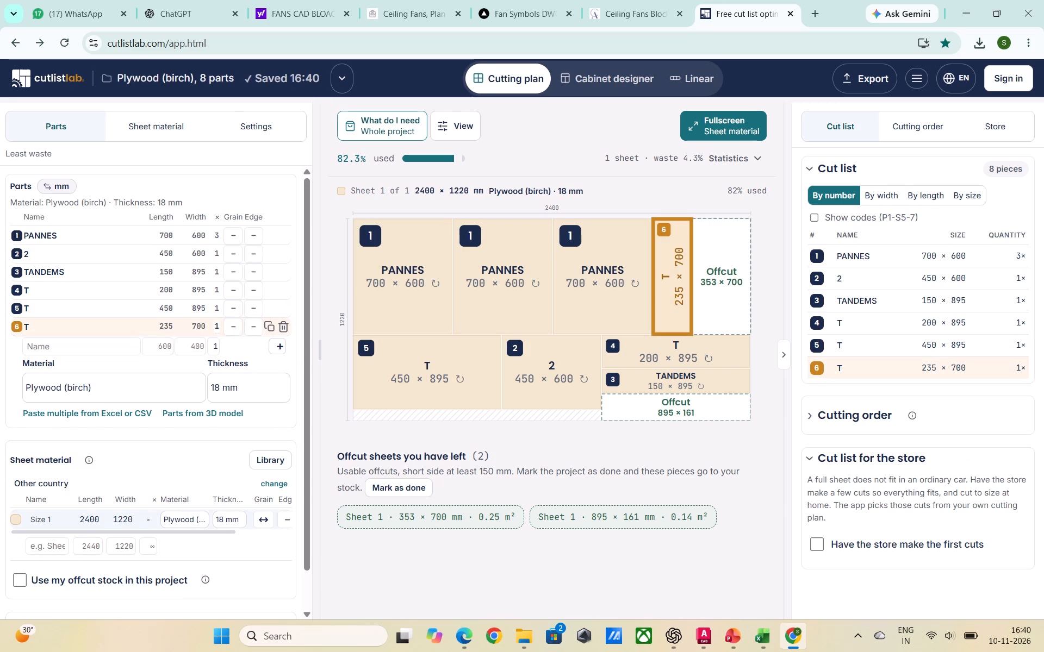
{"action": "left_click", "coordinate": [217, 325]}
{"action": "key", "text": "2"}
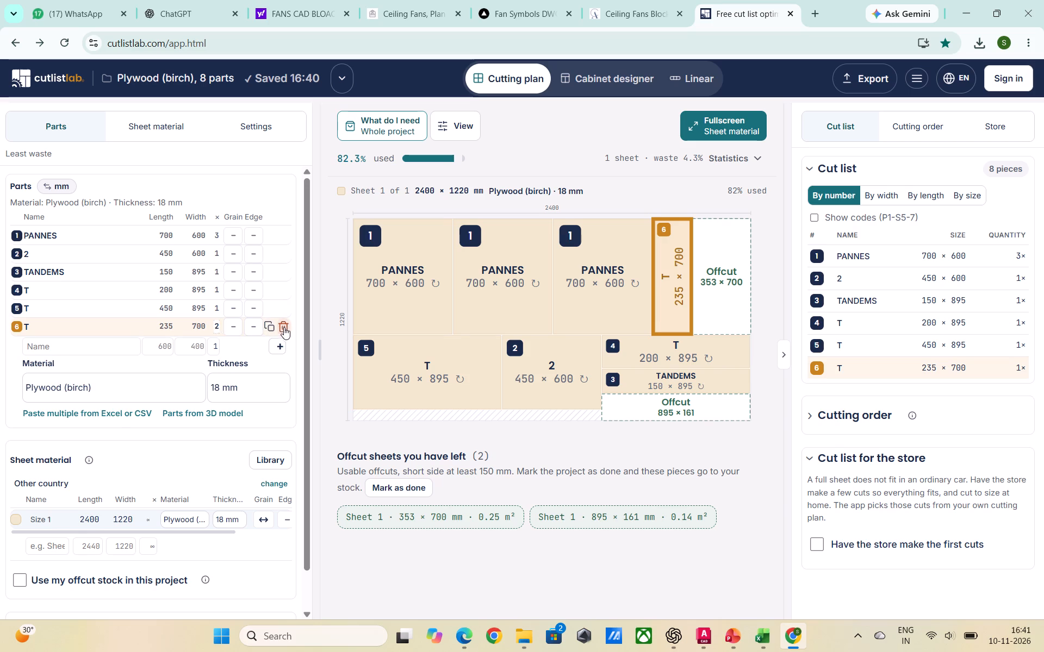
{"action": "left_click", "coordinate": [278, 342]}
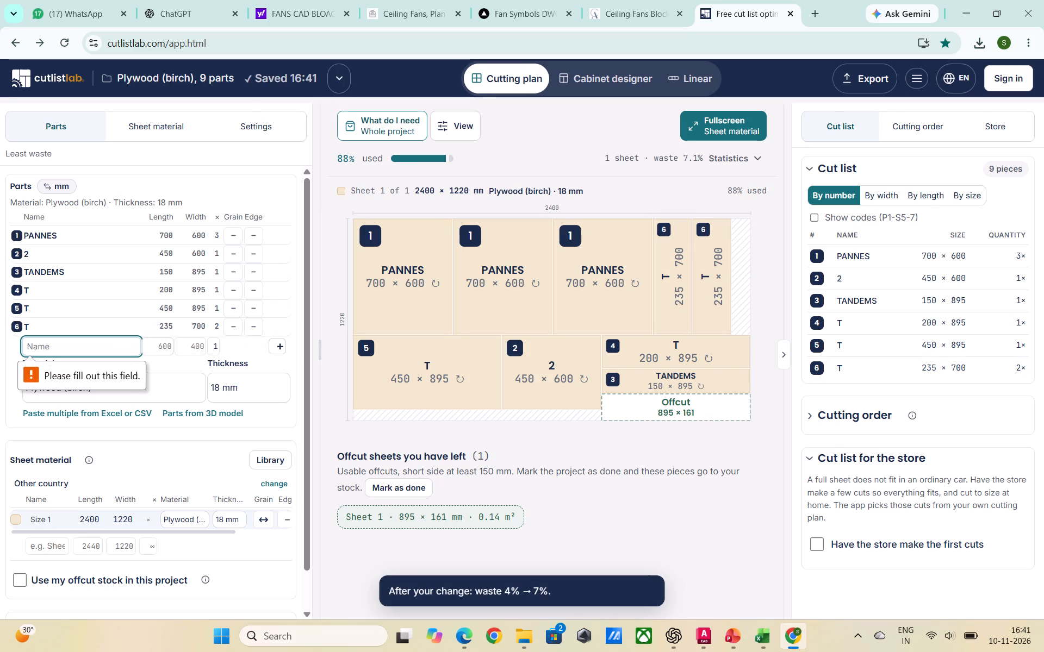
Add a part named T with length 477 mm, width 700 mm and quantity 2.
{"action": "key", "text": "t"}
{"action": "left_click", "coordinate": [157, 347]}
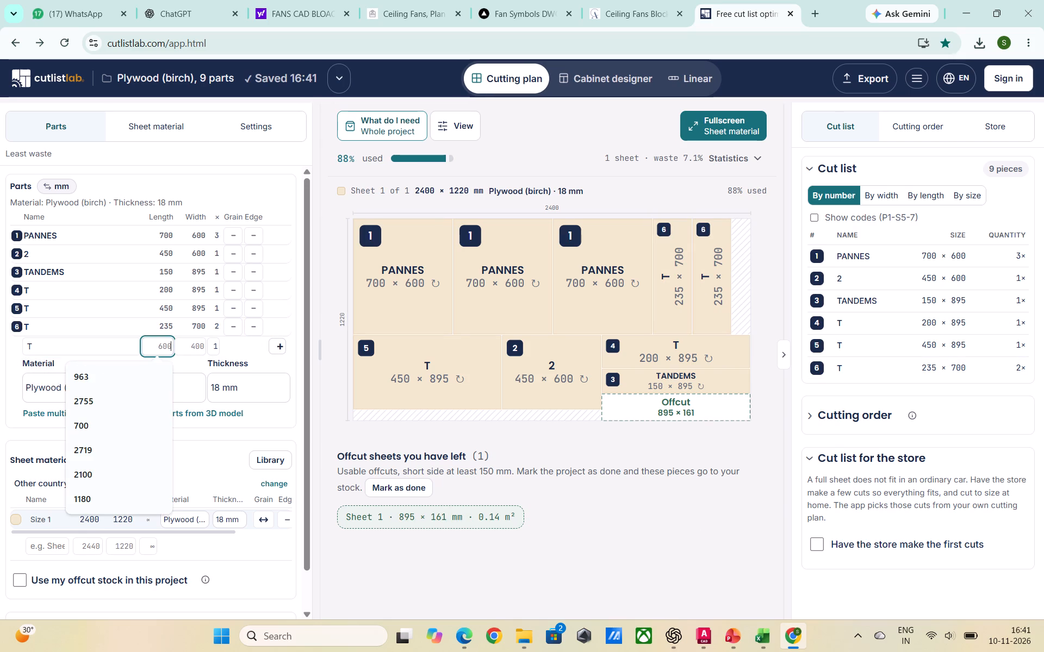
{"action": "type", "text": "477"}
{"action": "key", "text": "Return"}
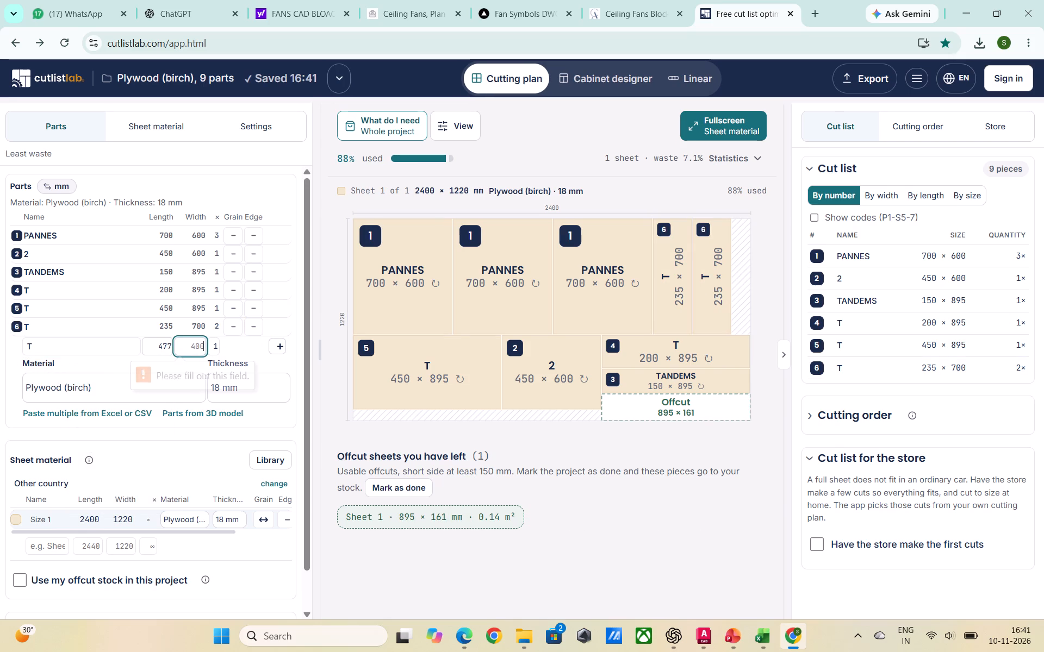
{"action": "type", "text": "700"}
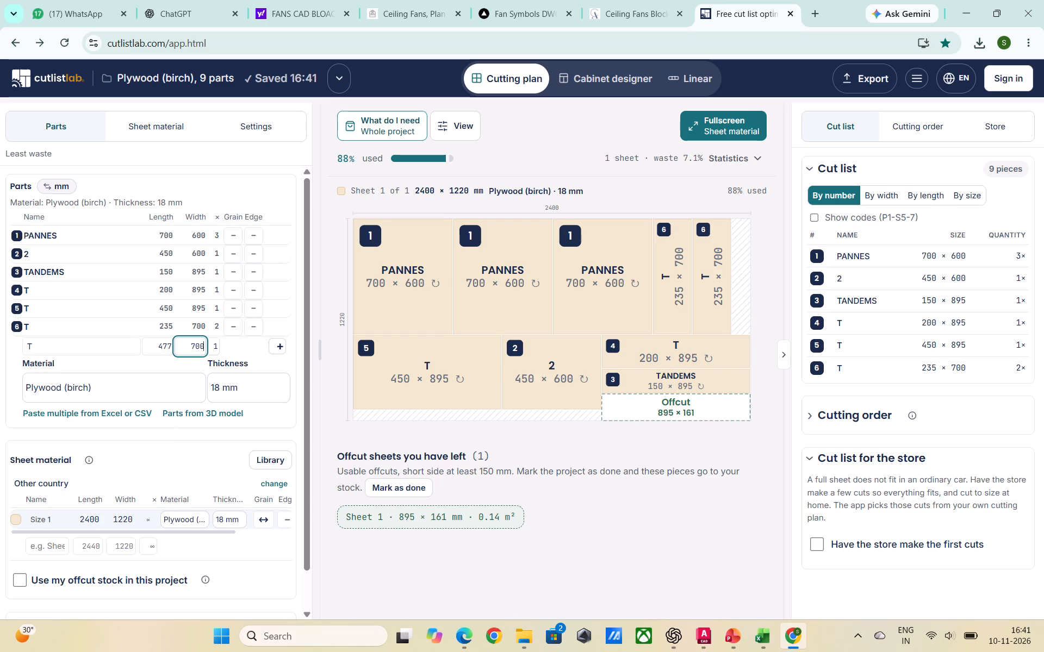
{"action": "left_click", "coordinate": [214, 350]}
{"action": "key", "text": "2"}
{"action": "left_click", "coordinate": [279, 345]}
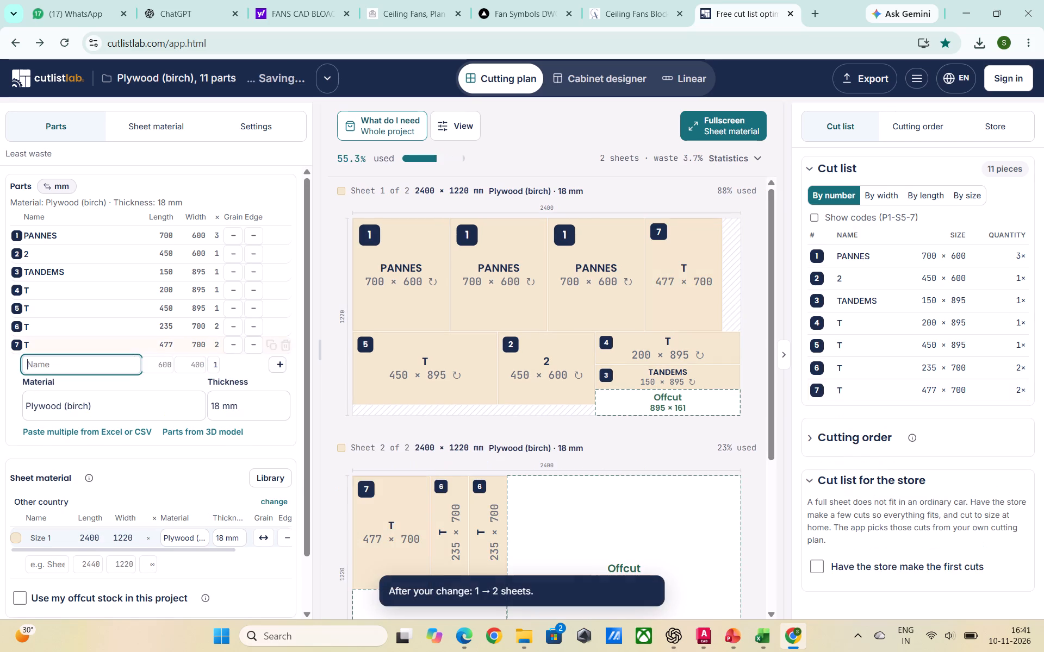
Add a part named T with length 399 mm, width 700 mm and quantity 2.
{"action": "key", "text": "t"}
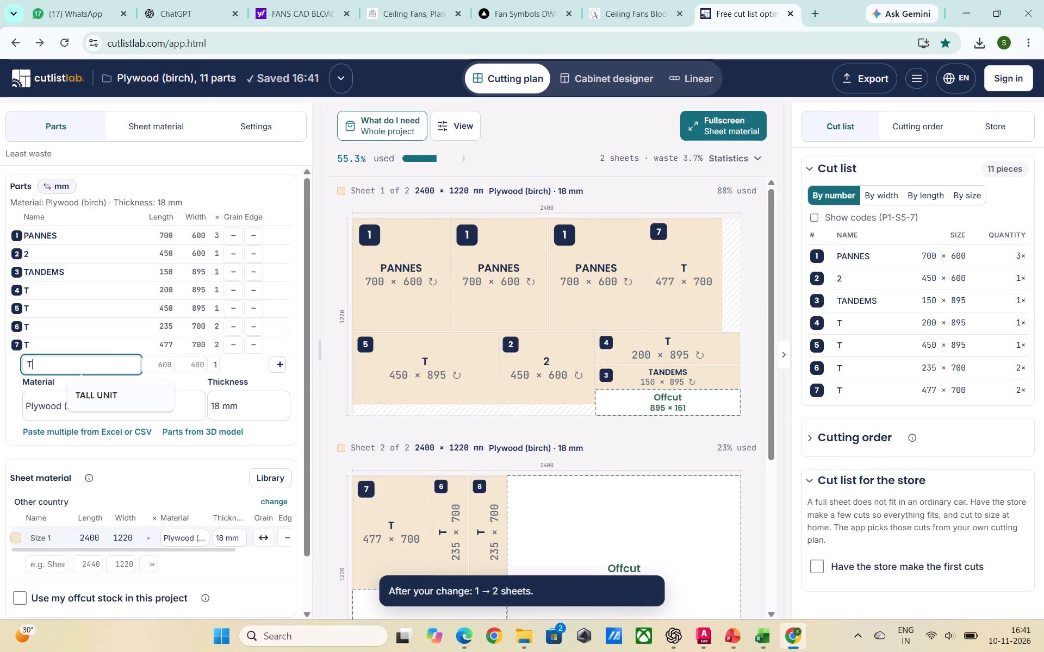
{"action": "left_click", "coordinate": [158, 364]}
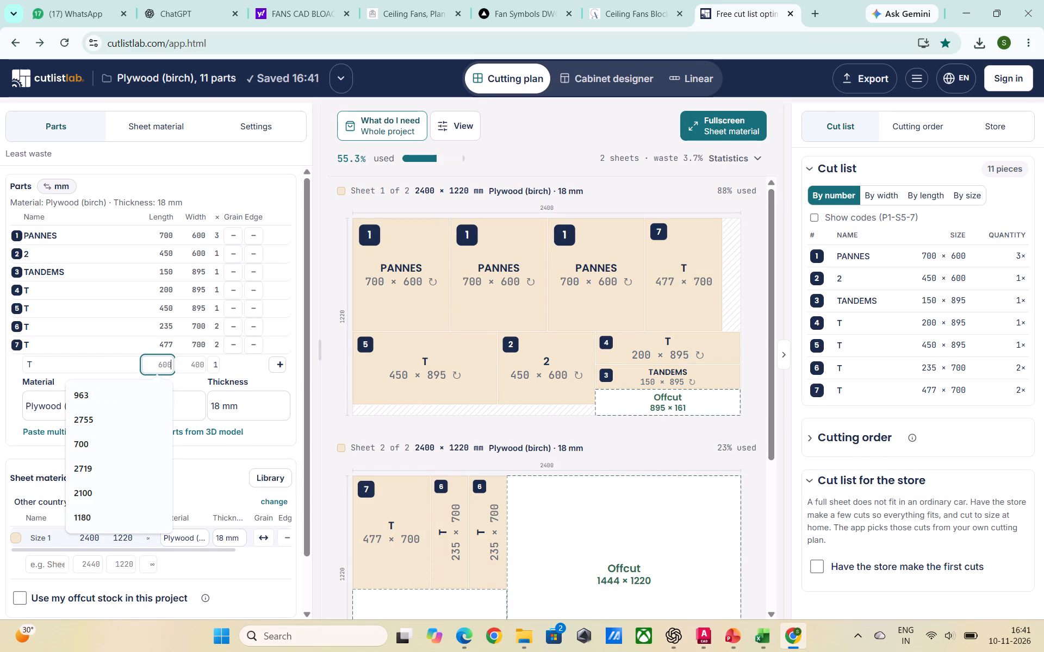
{"action": "type", "text": "399"}
{"action": "key", "text": "Return"}
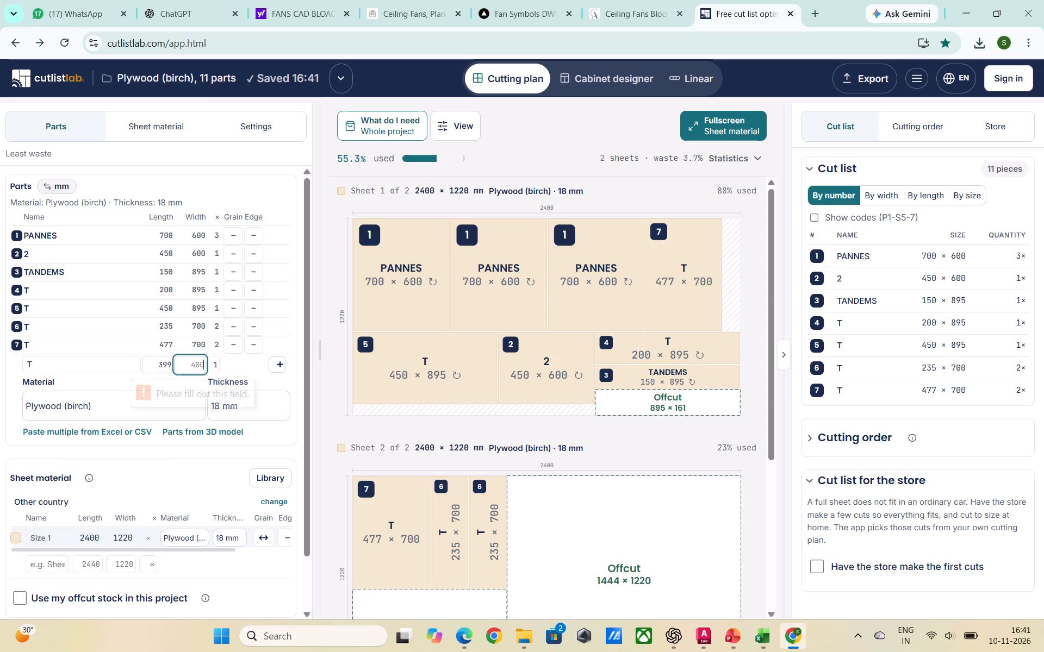
{"action": "type", "text": "799"}
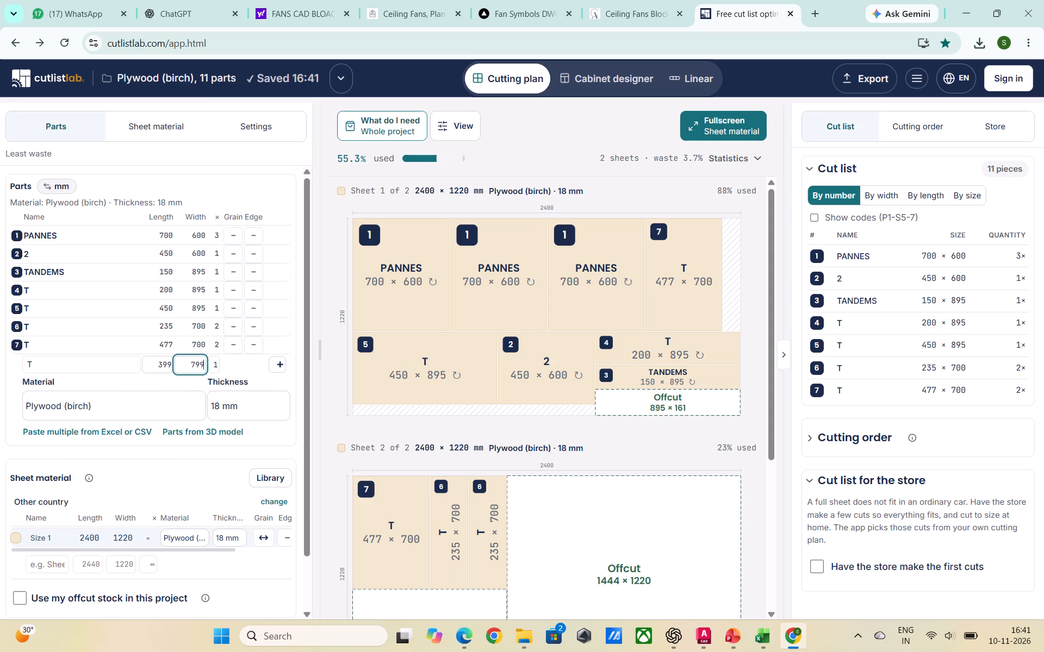
{"action": "left_click", "coordinate": [215, 366]}
{"action": "key", "text": "2"}
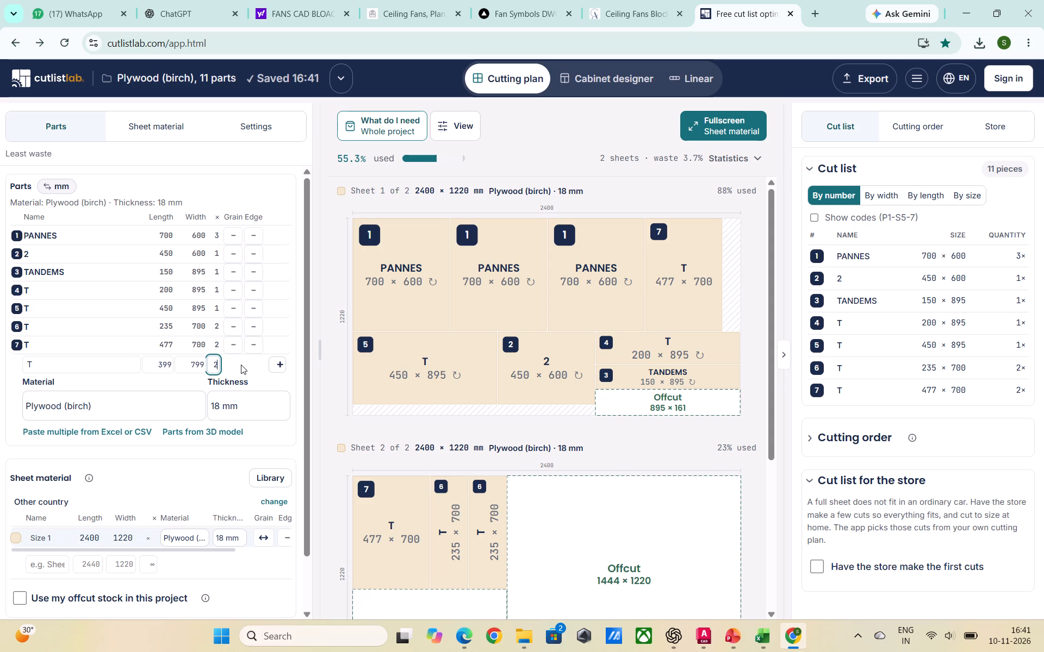
{"action": "left_click", "coordinate": [202, 365]}
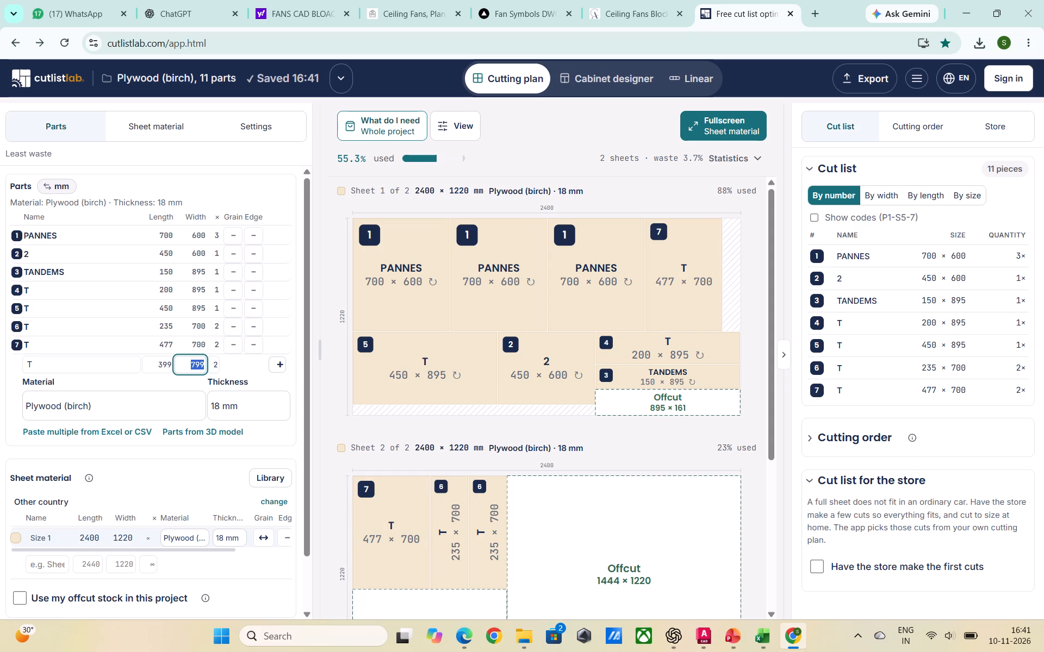
{"action": "key", "text": "BackSpace"}
{"action": "type", "text": "700"}
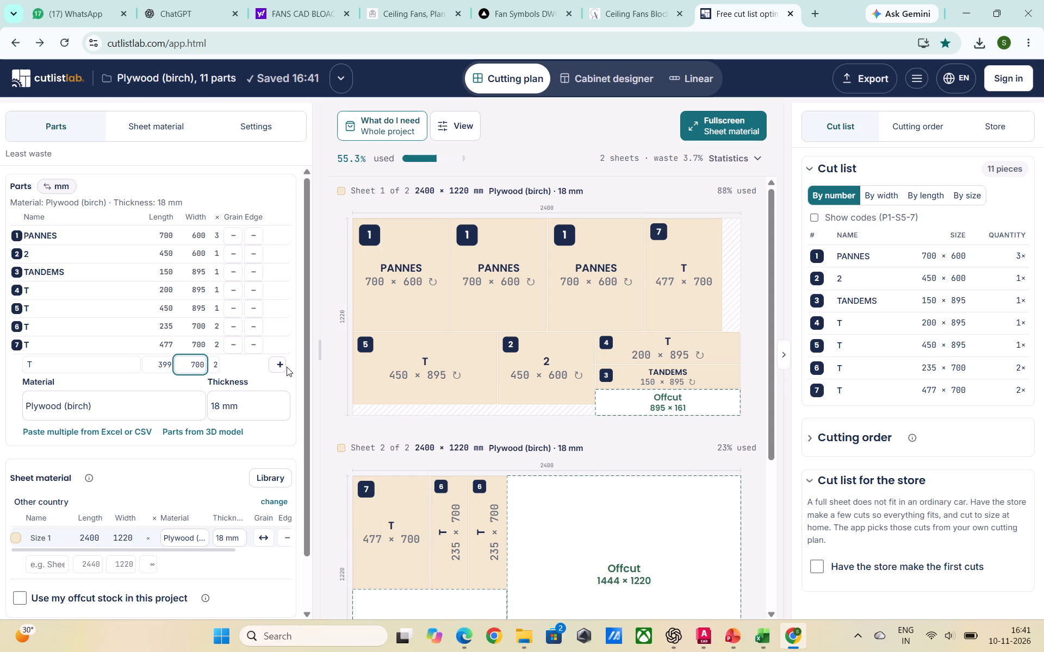
{"action": "left_click", "coordinate": [279, 364]}
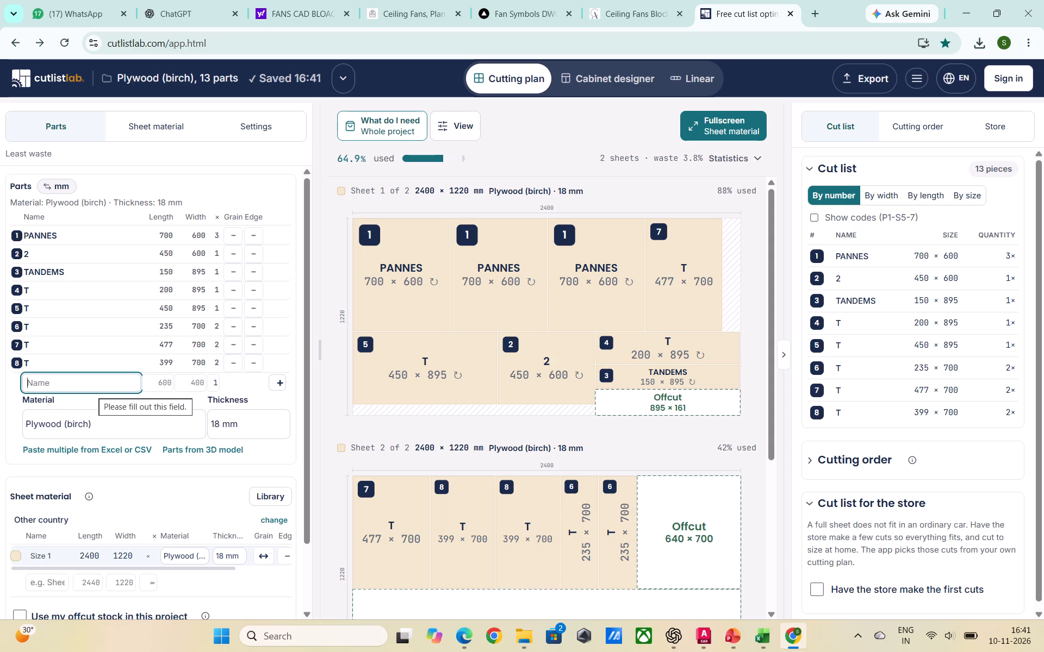
Add a part named T with length 600 mm, width 2000 mm and quantity 2.
{"action": "key", "text": "t"}
{"action": "left_click", "coordinate": [165, 383]}
{"action": "type", "text": "600"}
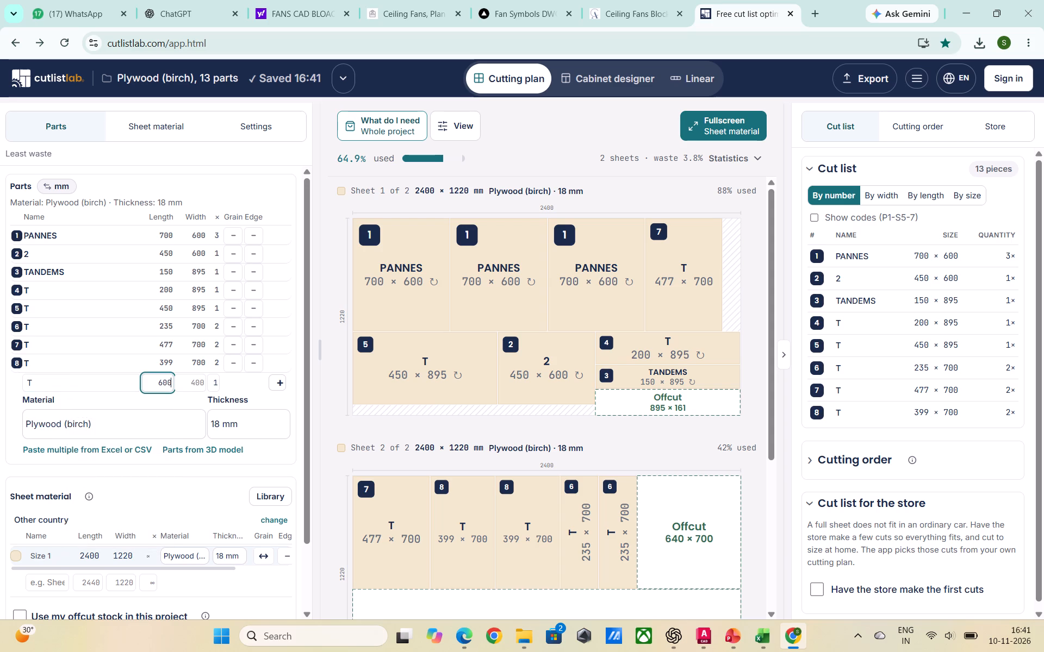
{"action": "key", "text": "Return"}
{"action": "type", "text": "2100"}
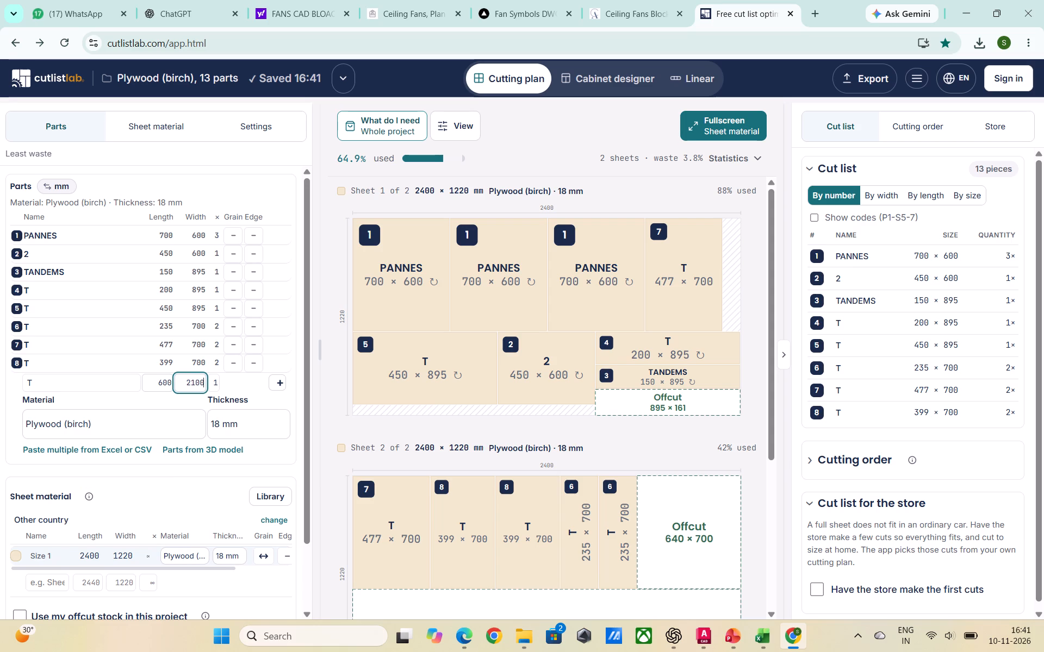
{"action": "left_click", "coordinate": [220, 381]}
{"action": "left_click", "coordinate": [215, 381]}
{"action": "key", "text": "2"}
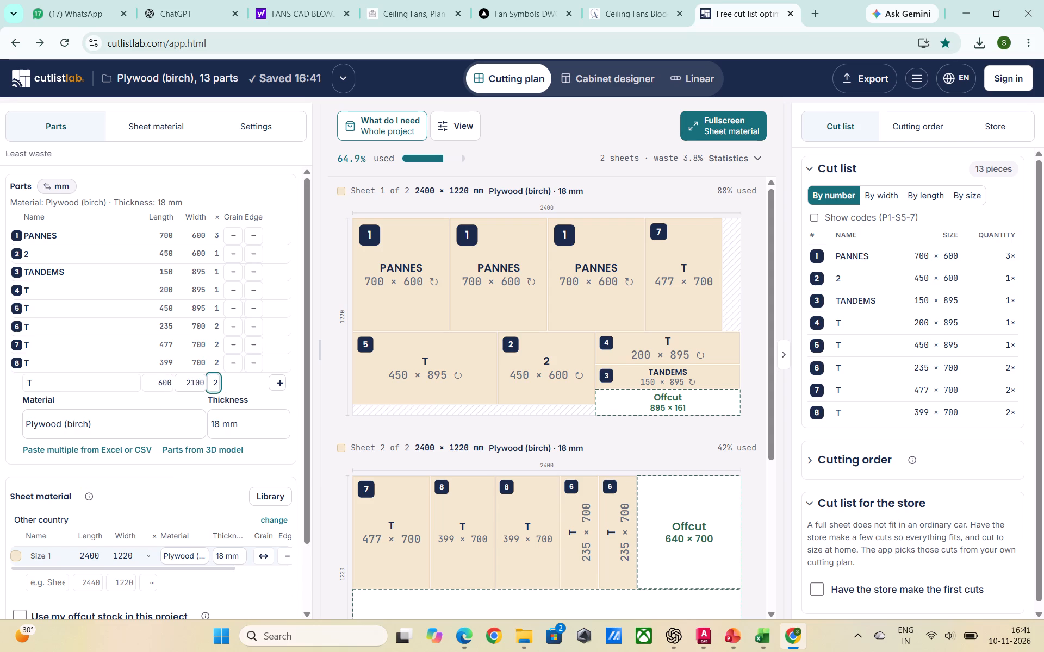
{"action": "left_click", "coordinate": [192, 384]}
{"action": "key", "text": "BackSpace"}
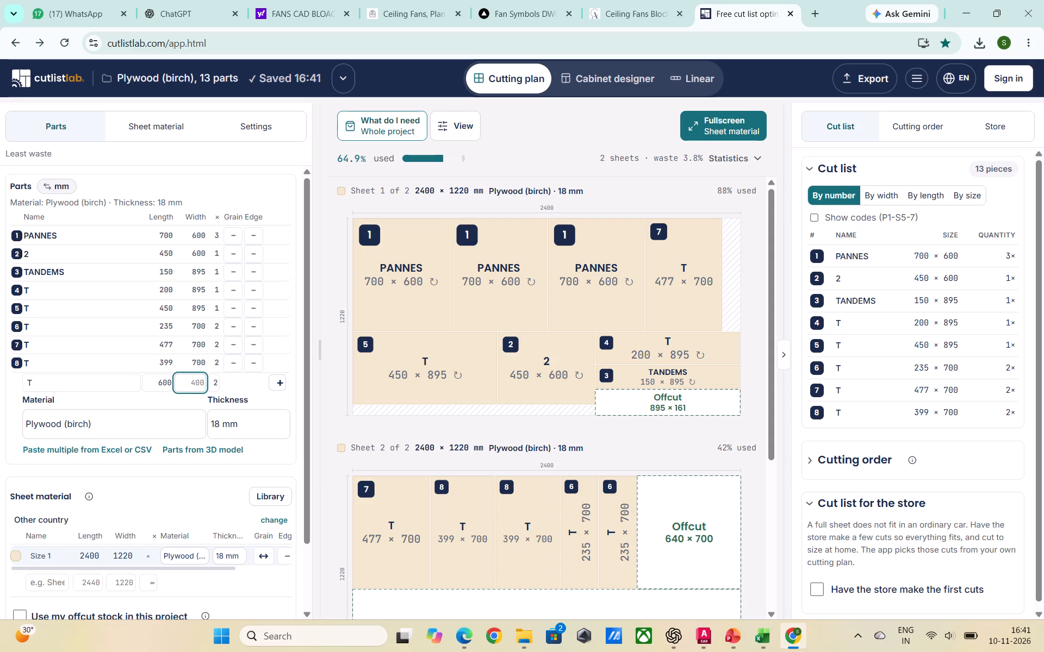
{"action": "type", "text": "200"}
{"action": "key", "text": "0"}
{"action": "left_click", "coordinate": [279, 380]}
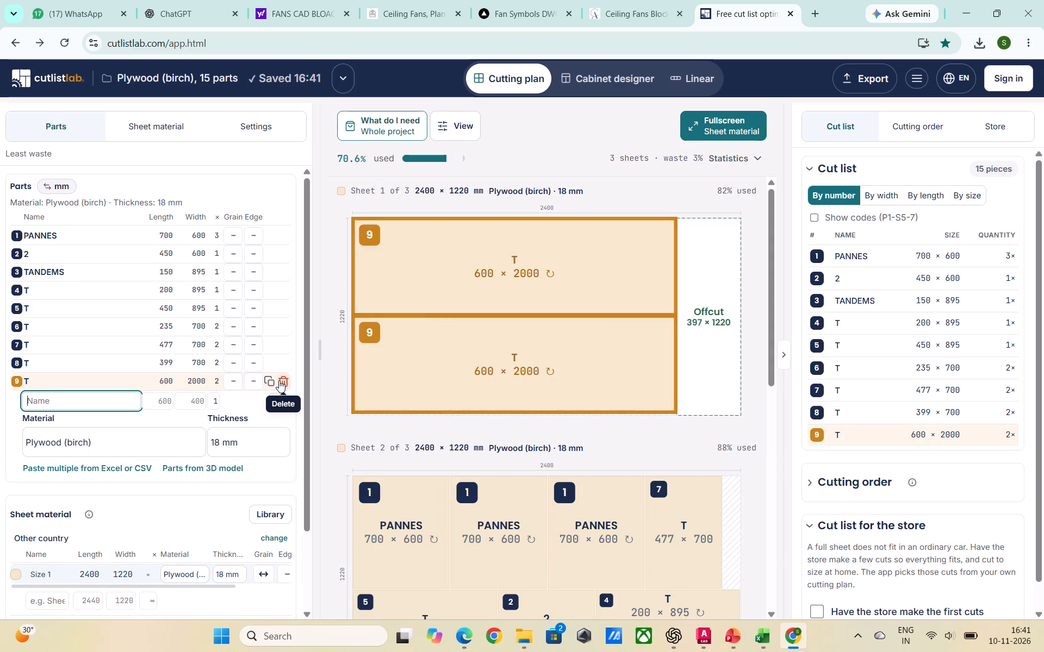
Add a single part named T with length 600 mm and width 600 mm.
{"action": "key", "text": "t"}
{"action": "left_click", "coordinate": [168, 401]}
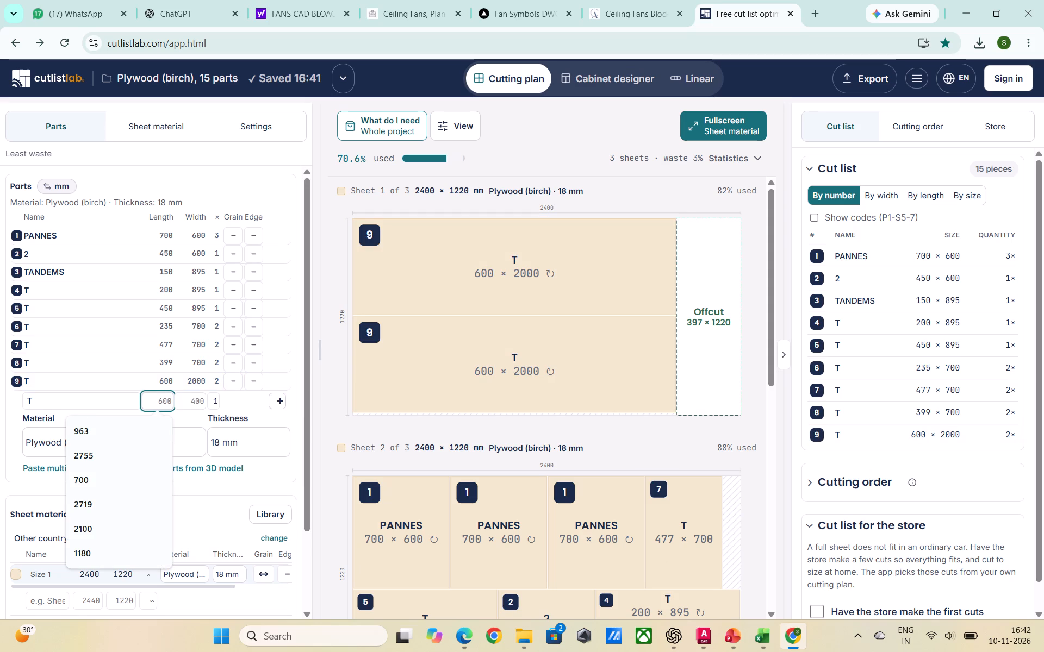
{"action": "type", "text": "600"}
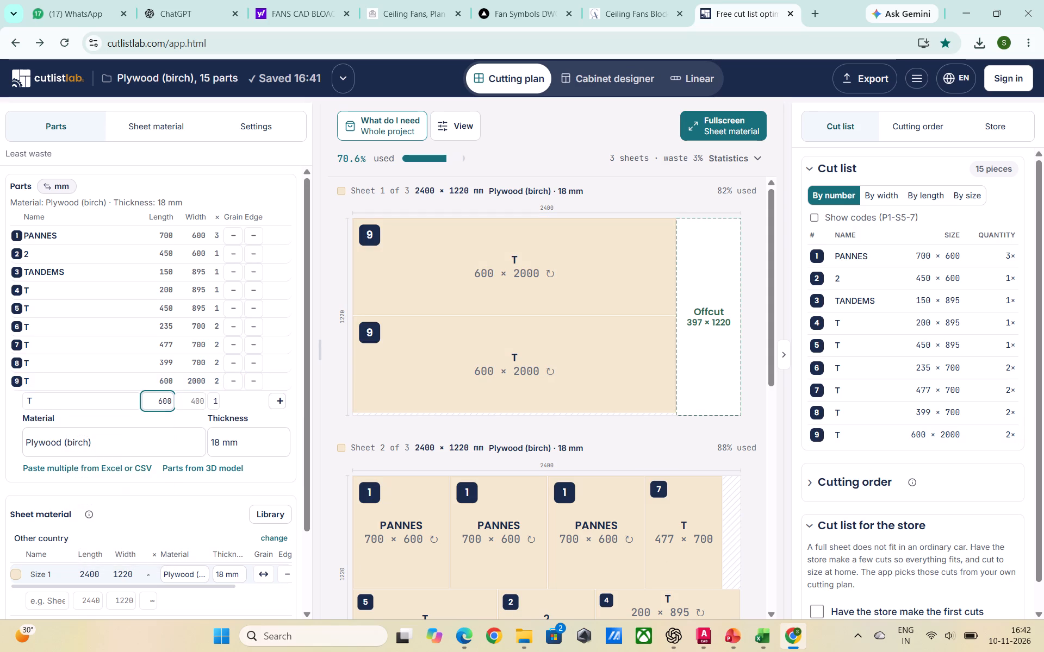
{"action": "key", "text": "Return"}
{"action": "type", "text": "600"}
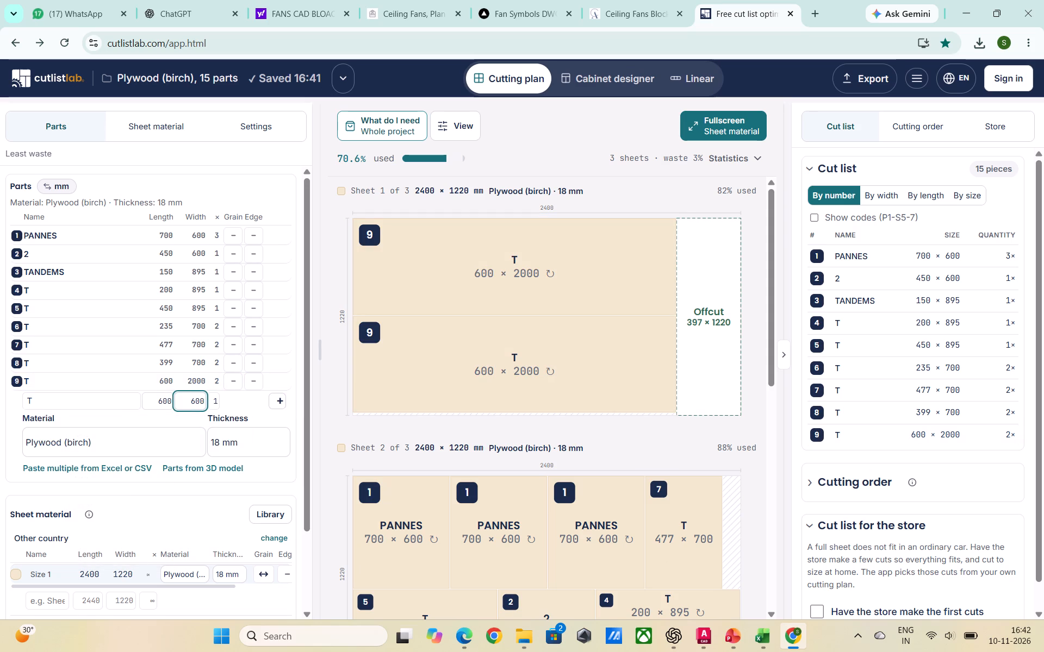
{"action": "left_click", "coordinate": [277, 398]}
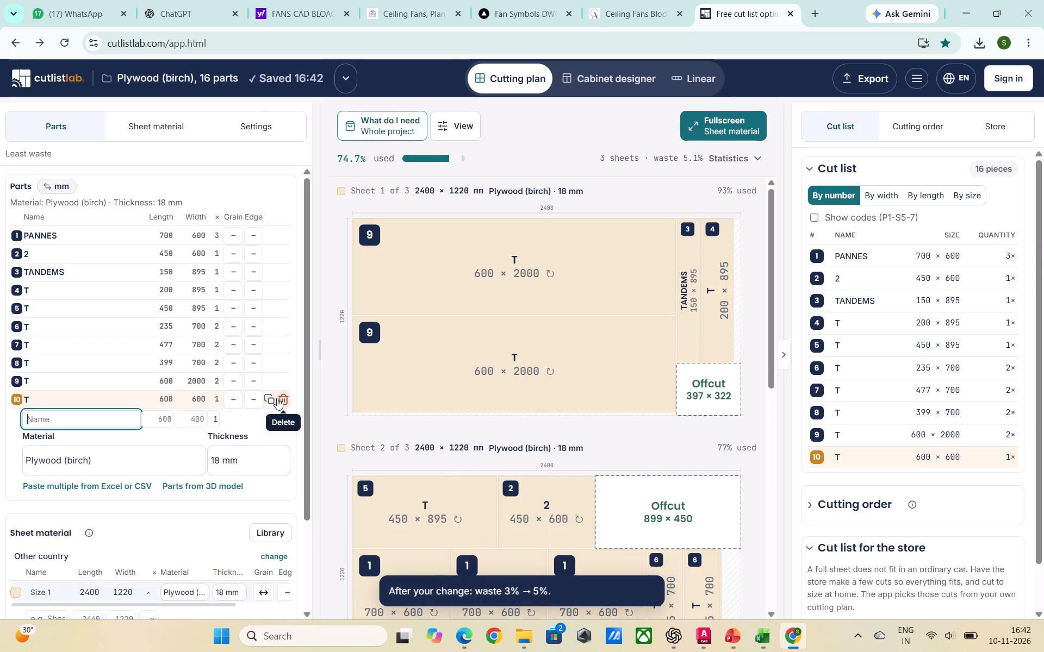
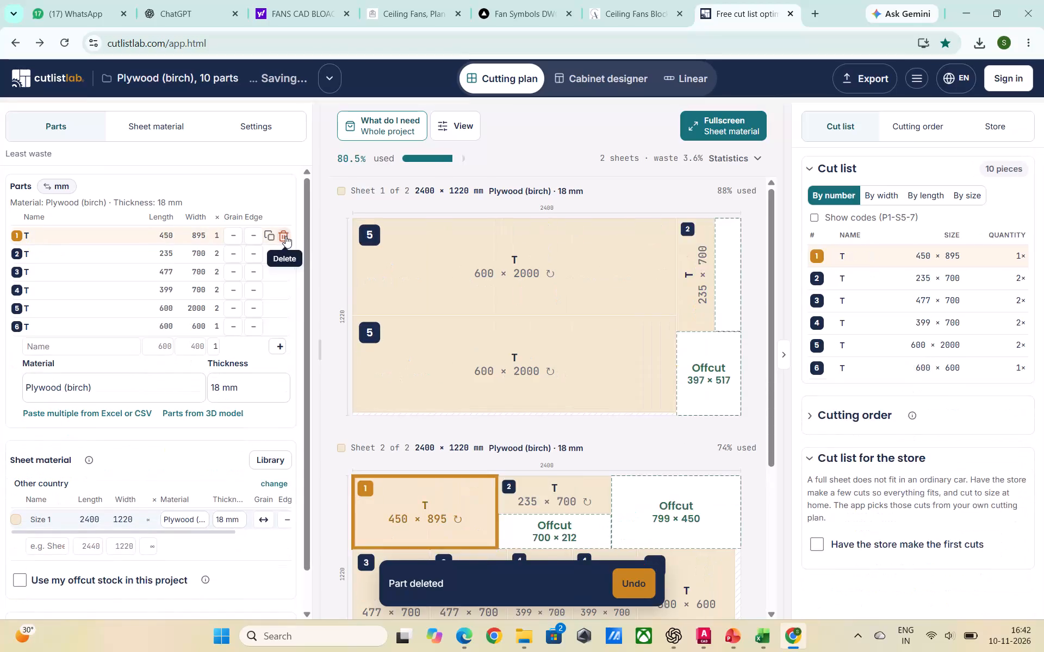
Delete all the remaining parts from the parts list.
{"action": "left_click", "coordinate": [285, 236]}
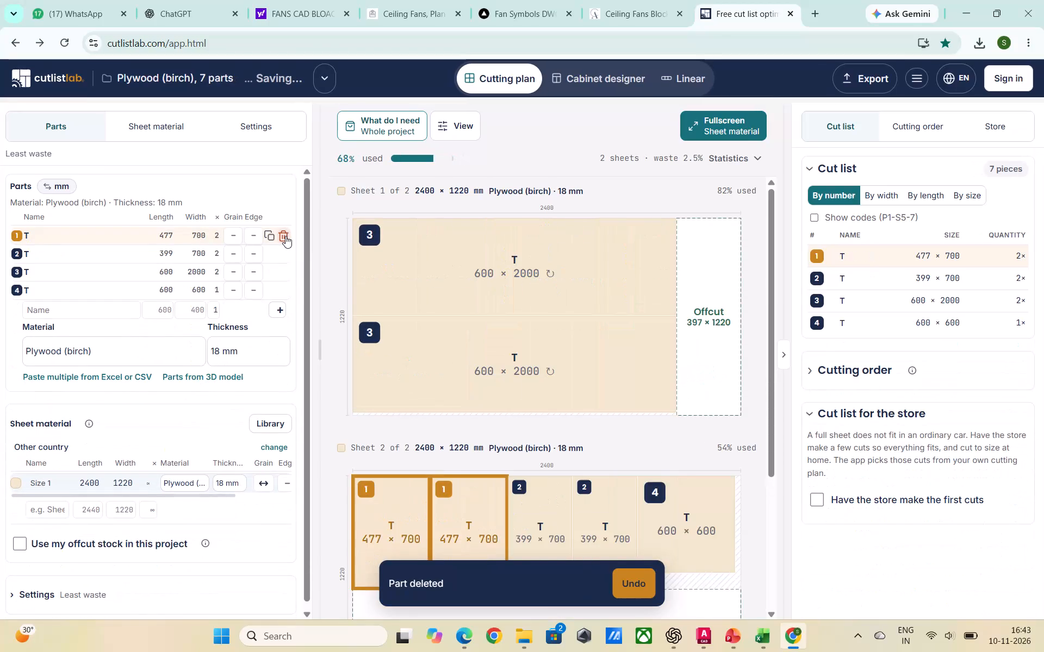
{"action": "left_click", "coordinate": [285, 236]}
{"action": "left_click", "coordinate": [285, 236]}
{"action": "triple_click", "coordinate": [285, 236]}
{"action": "triple_click", "coordinate": [285, 236]}
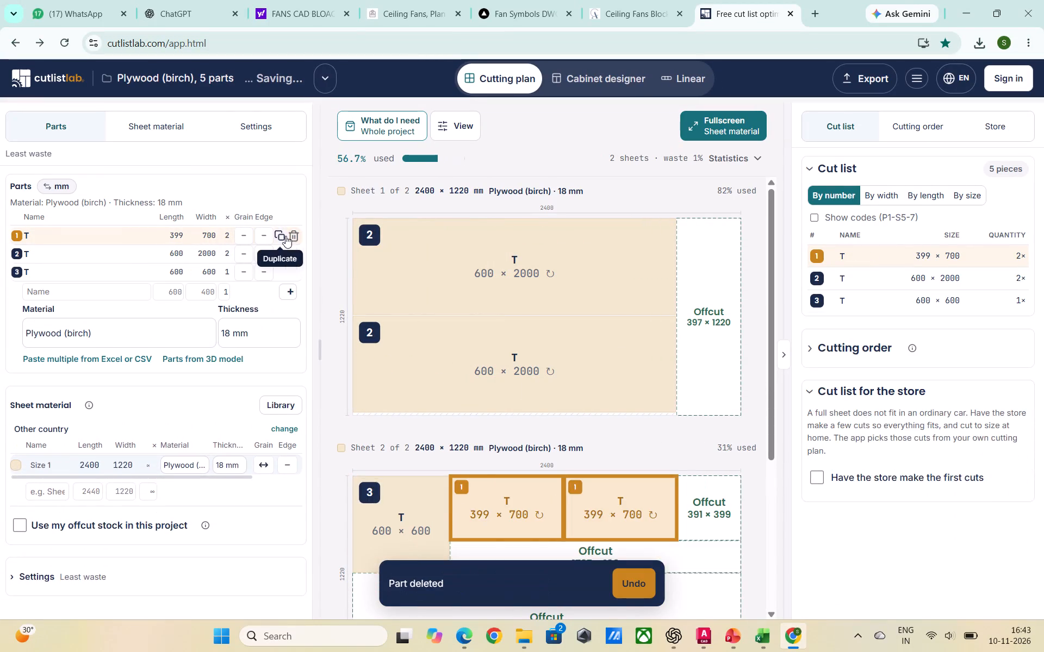
{"action": "double_click", "coordinate": [287, 235]}
{"action": "left_click", "coordinate": [290, 237]}
{"action": "left_click", "coordinate": [290, 237]}
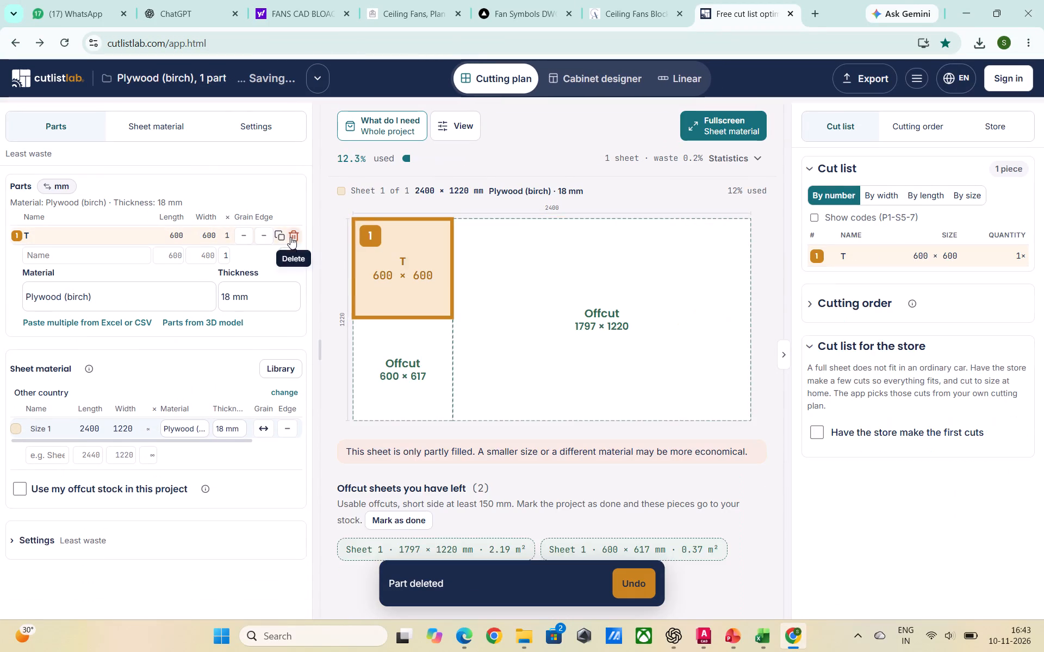
Add a single part named T with length 450 mm and width 600 mm.
{"action": "left_click", "coordinate": [102, 223]}
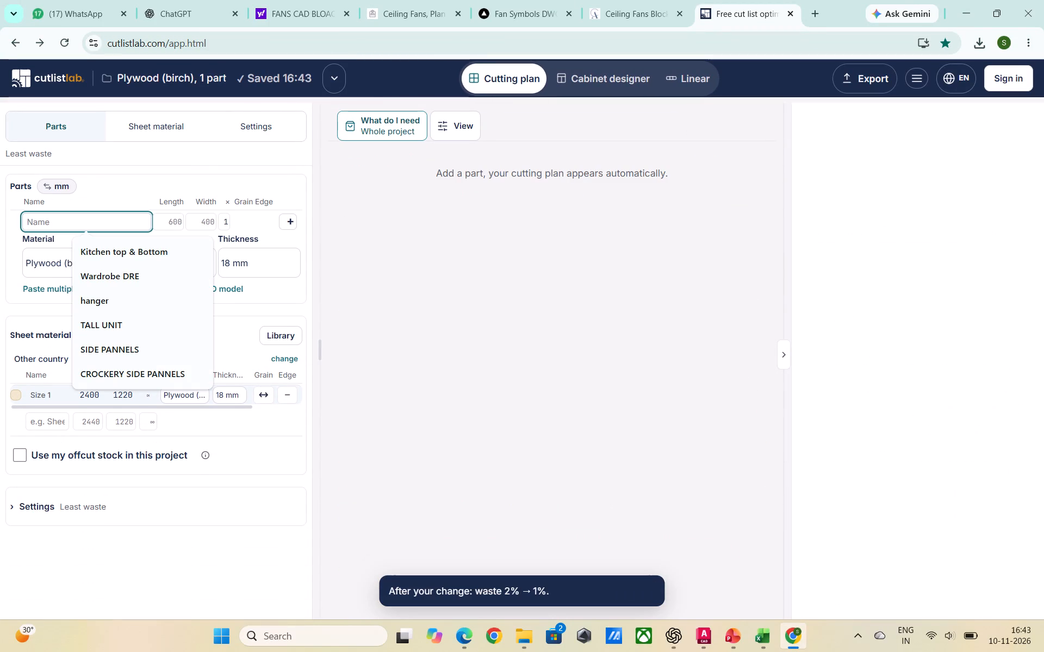
{"action": "key", "text": "t"}
{"action": "left_click", "coordinate": [176, 220]}
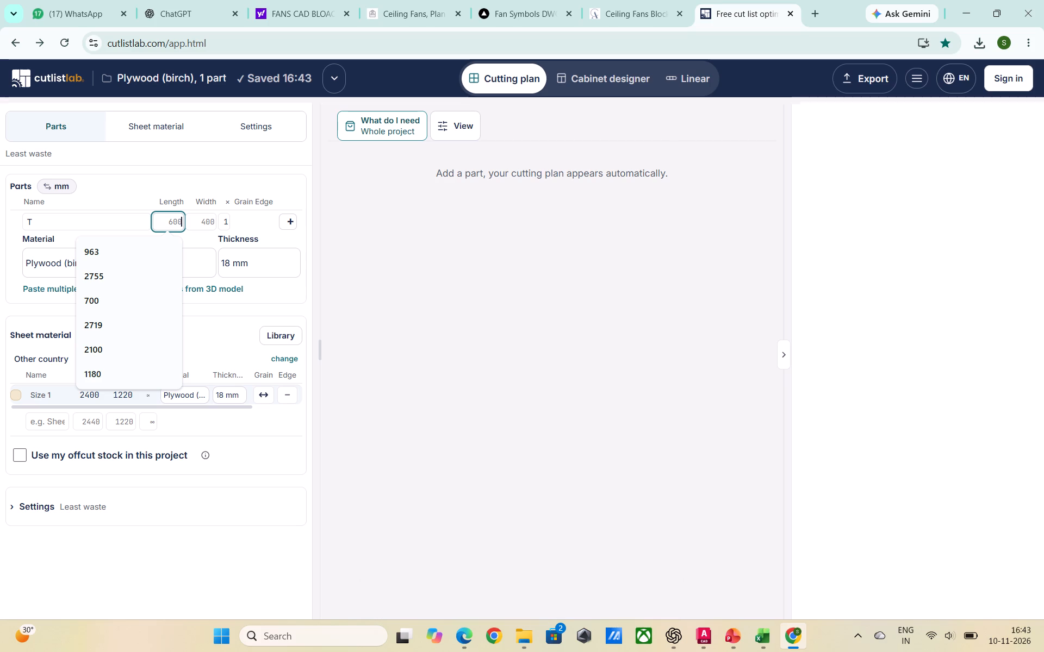
{"action": "type", "text": "450"}
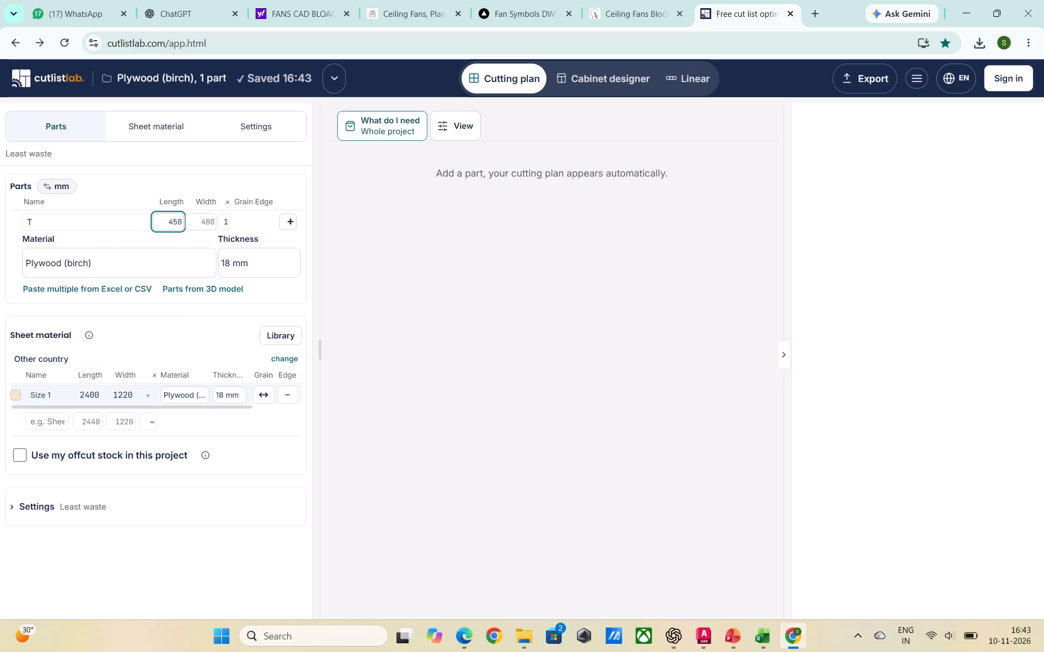
{"action": "left_click", "coordinate": [206, 221]}
{"action": "type", "text": "600"}
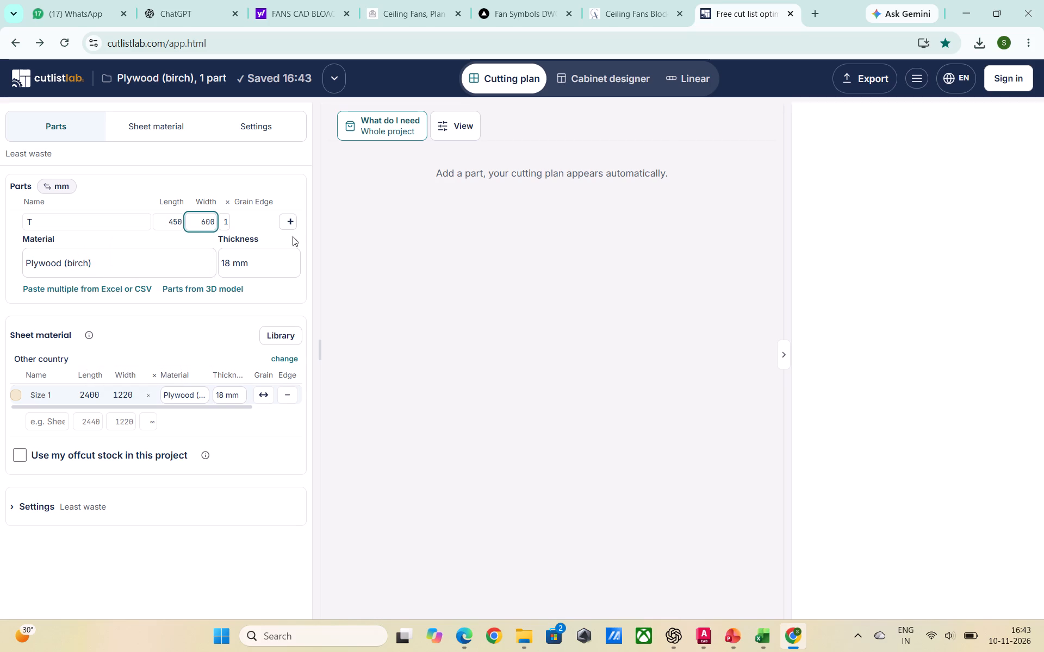
{"action": "left_click", "coordinate": [293, 222]}
Add a single part named T with length 350 mm and width 600 mm.
{"action": "key", "text": "t"}
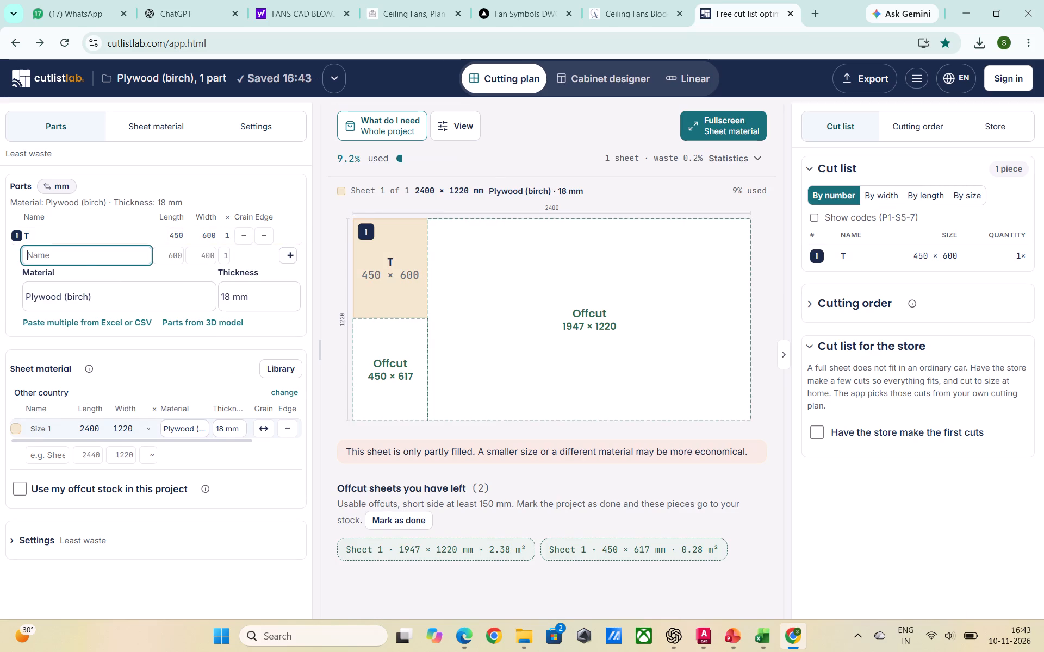
{"action": "left_click", "coordinate": [167, 255]}
{"action": "type", "text": "45"}
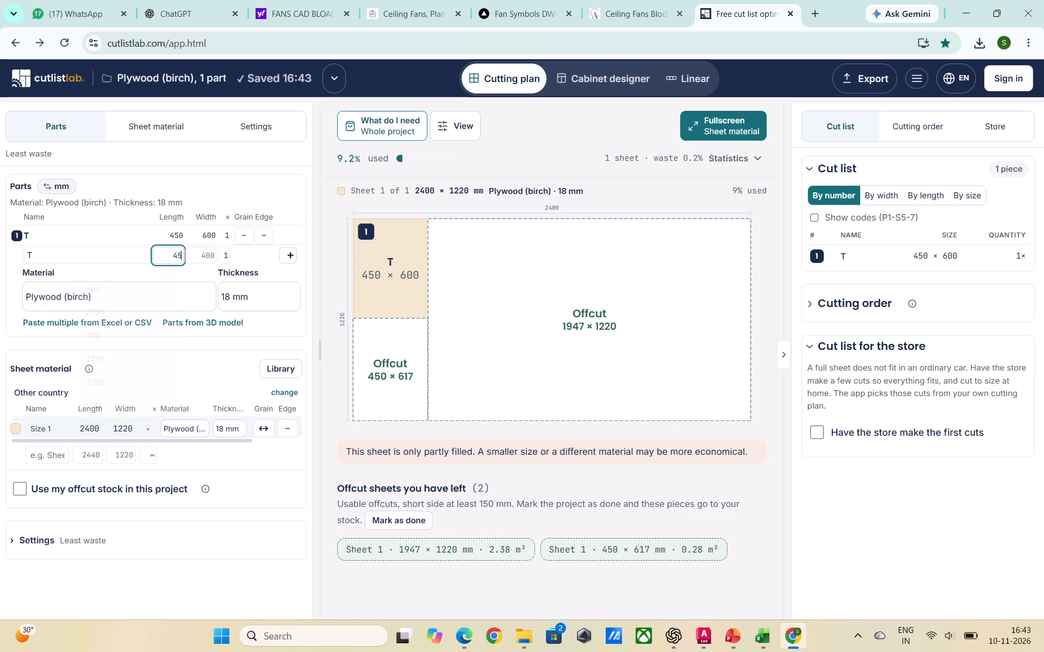
{"action": "key", "text": "BackSpace"}
{"action": "key", "text": "BackSpace"}
{"action": "type", "text": "350"}
{"action": "left_click", "coordinate": [187, 253]}
{"action": "type", "text": "600"}
{"action": "left_click", "coordinate": [293, 254]}
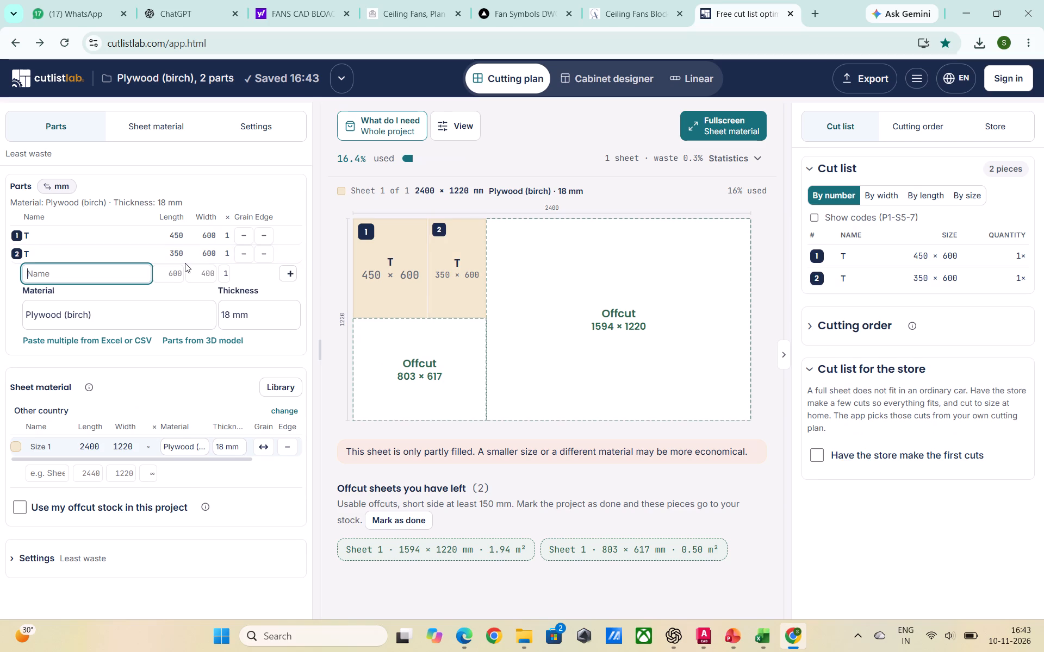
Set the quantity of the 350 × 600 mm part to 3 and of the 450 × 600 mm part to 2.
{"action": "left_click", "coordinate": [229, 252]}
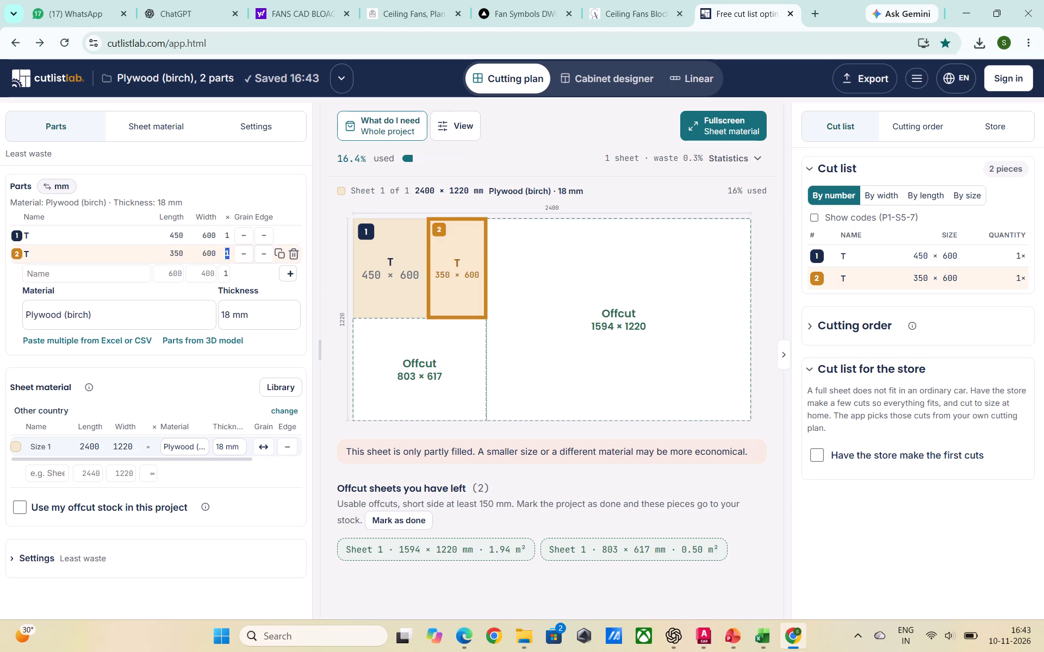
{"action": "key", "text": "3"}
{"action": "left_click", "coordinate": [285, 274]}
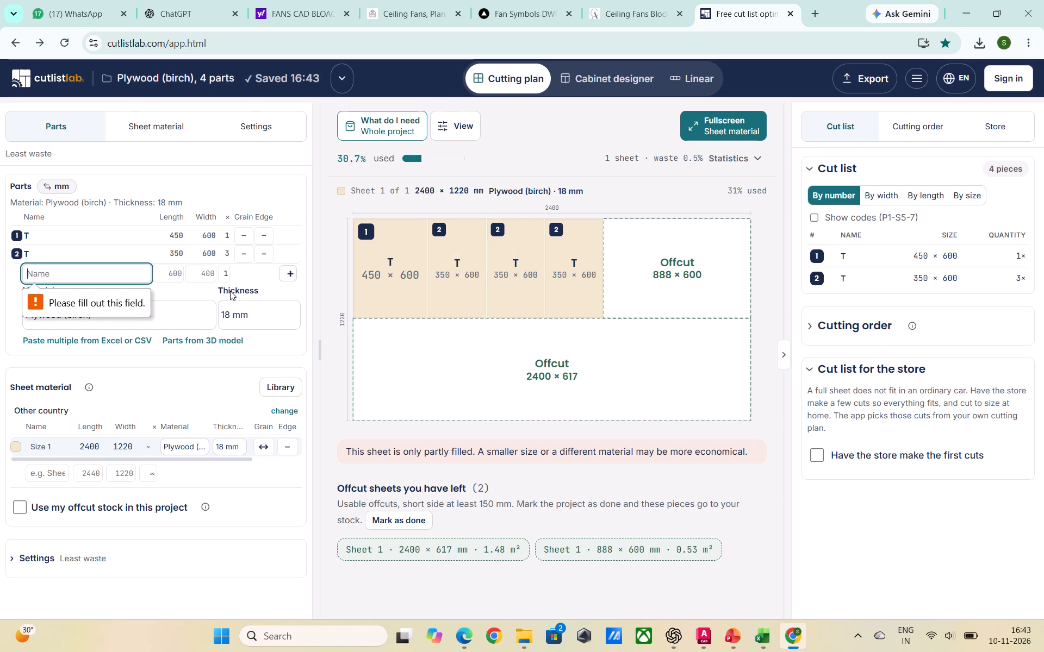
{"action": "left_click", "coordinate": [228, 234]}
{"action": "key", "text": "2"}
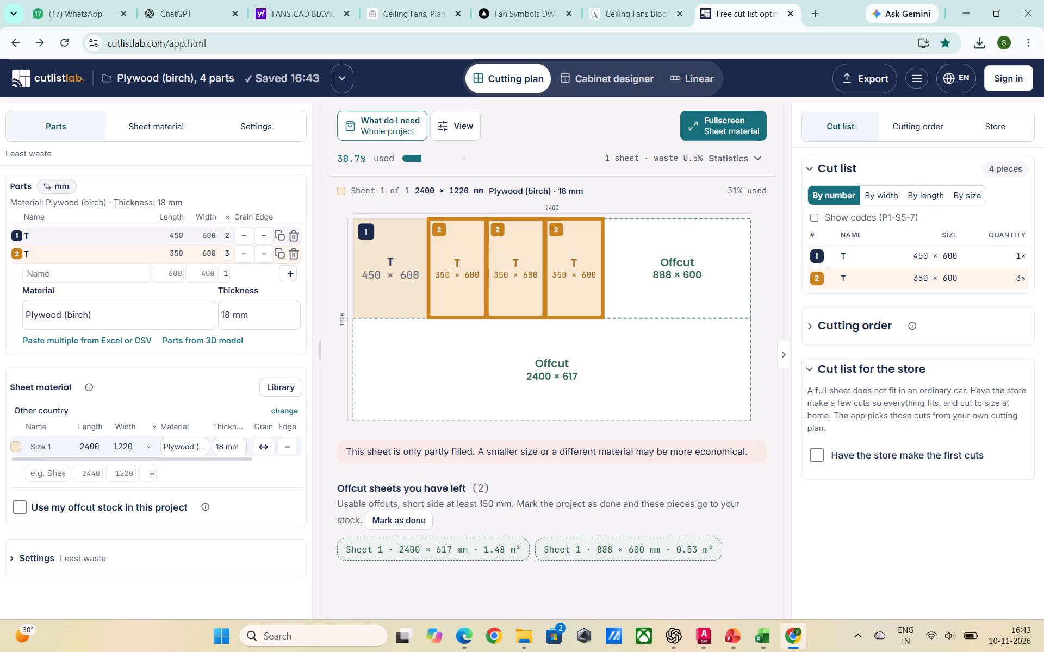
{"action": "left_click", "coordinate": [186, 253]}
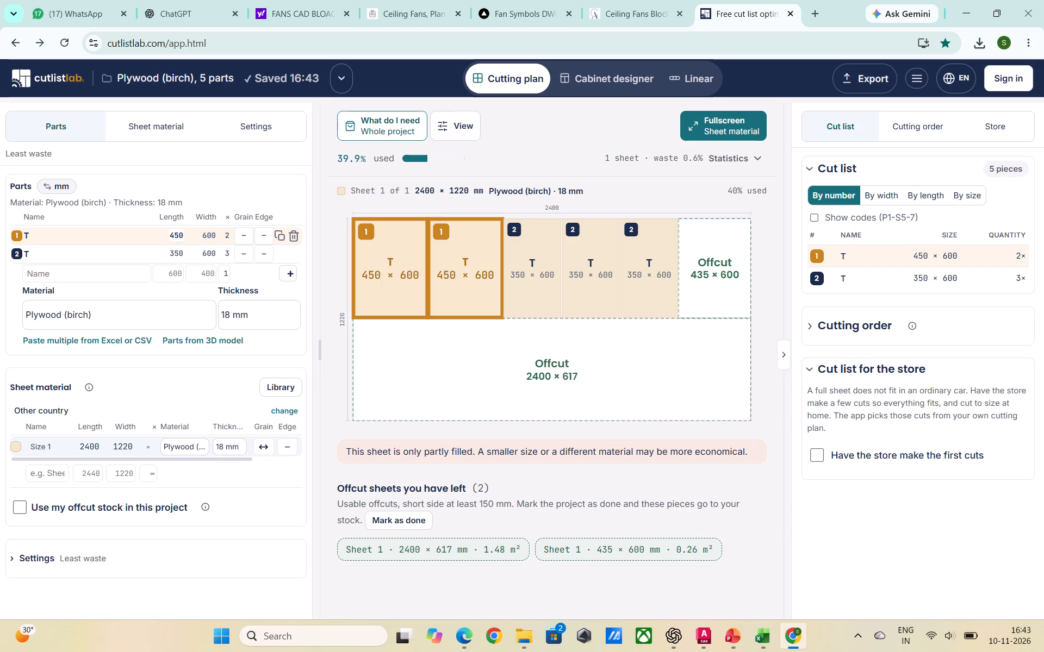
Set the quantity of the 450 × 600 mm part to 1 and of the 350 × 600 mm part to 2.
{"action": "left_click", "coordinate": [227, 236]}
{"action": "key", "text": "1"}
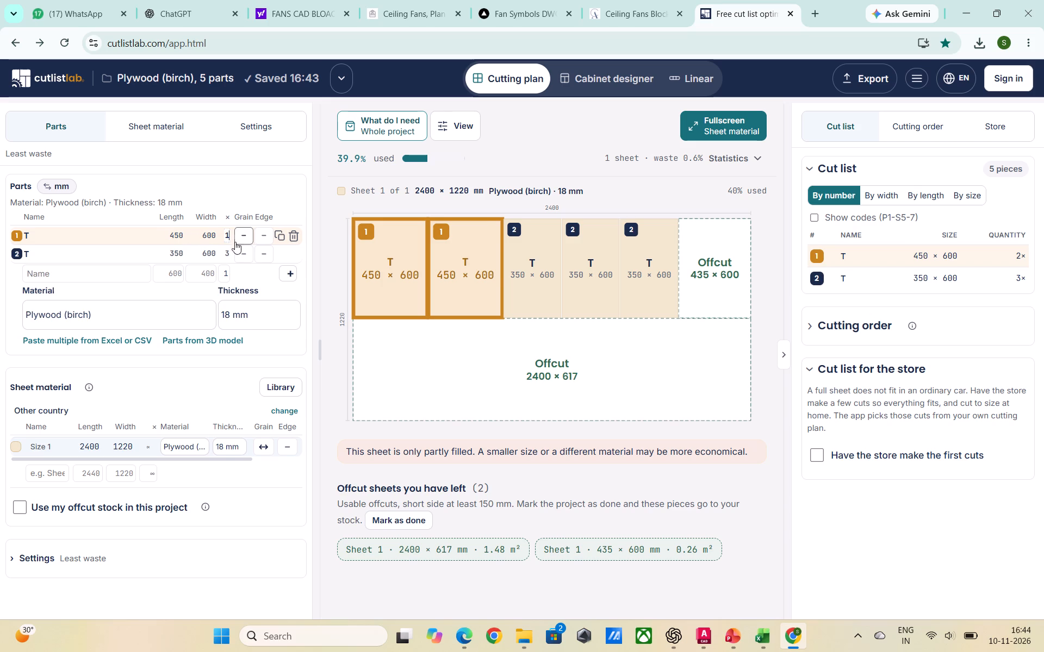
{"action": "left_click", "coordinate": [226, 253]}
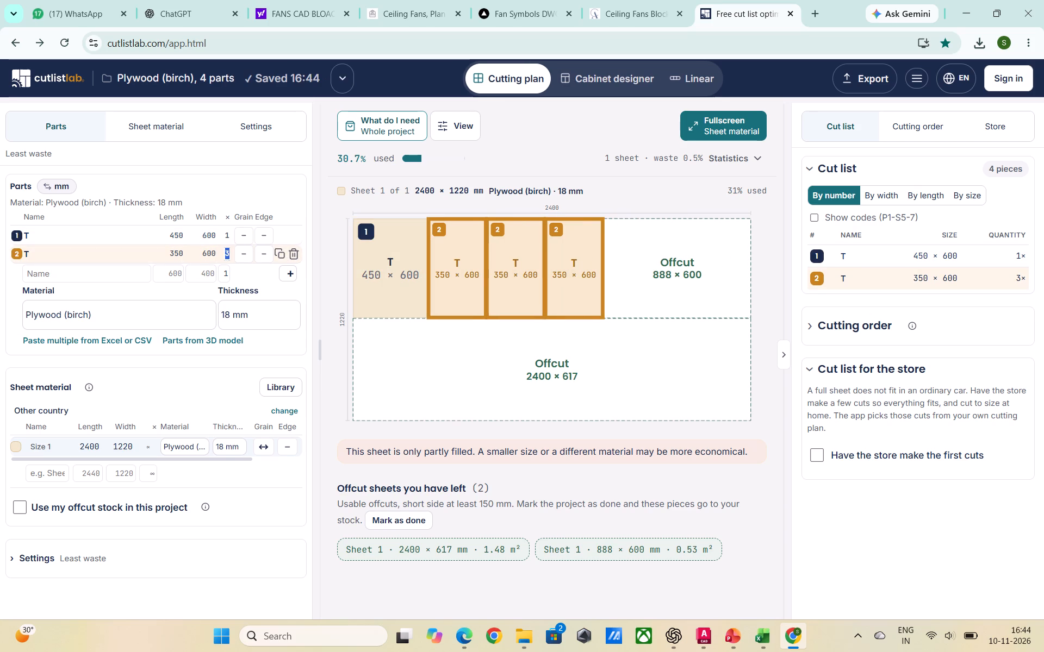
{"action": "key", "text": "2"}
{"action": "left_click", "coordinate": [284, 271]}
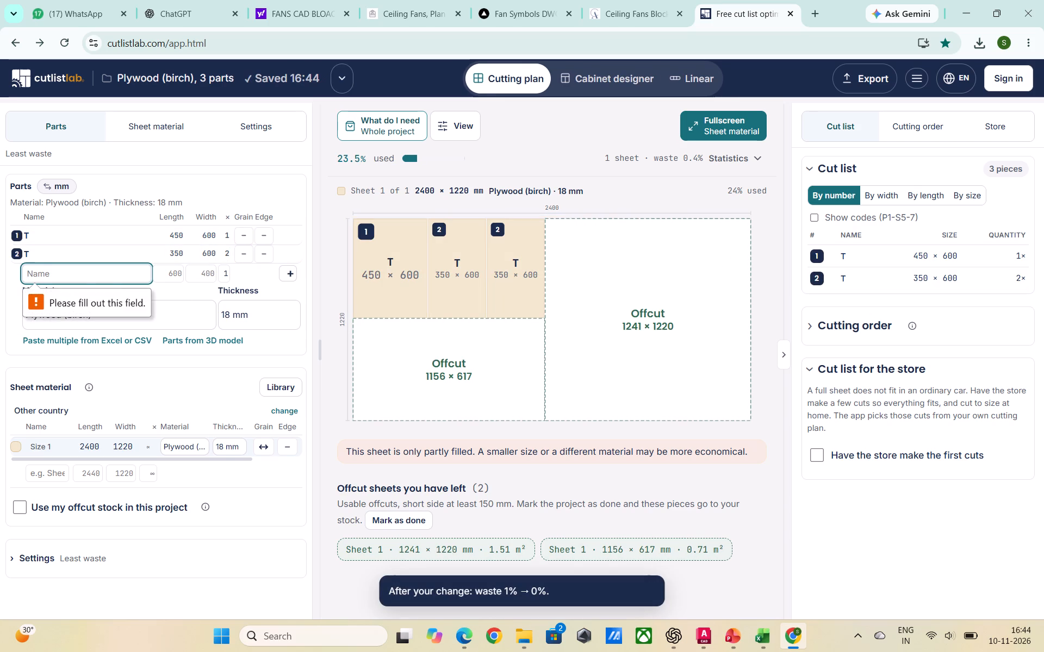
Add a part named T with length 350 mm, width 450 mm and quantity 2.
{"action": "key", "text": "t"}
{"action": "left_click", "coordinate": [161, 272]}
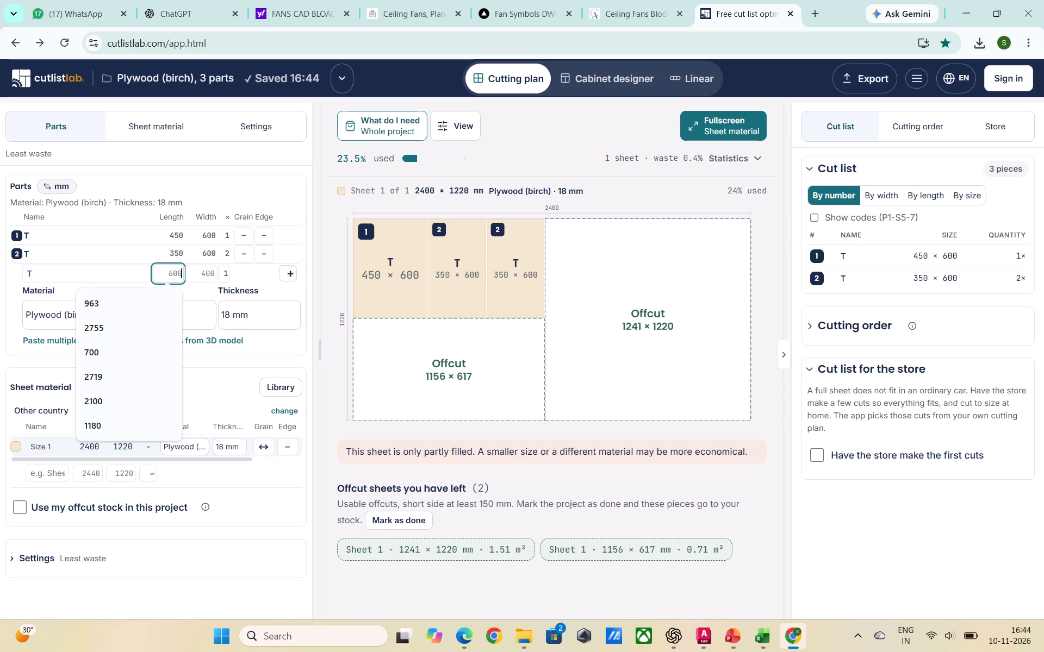
{"action": "type", "text": "350"}
{"action": "left_click", "coordinate": [217, 274]}
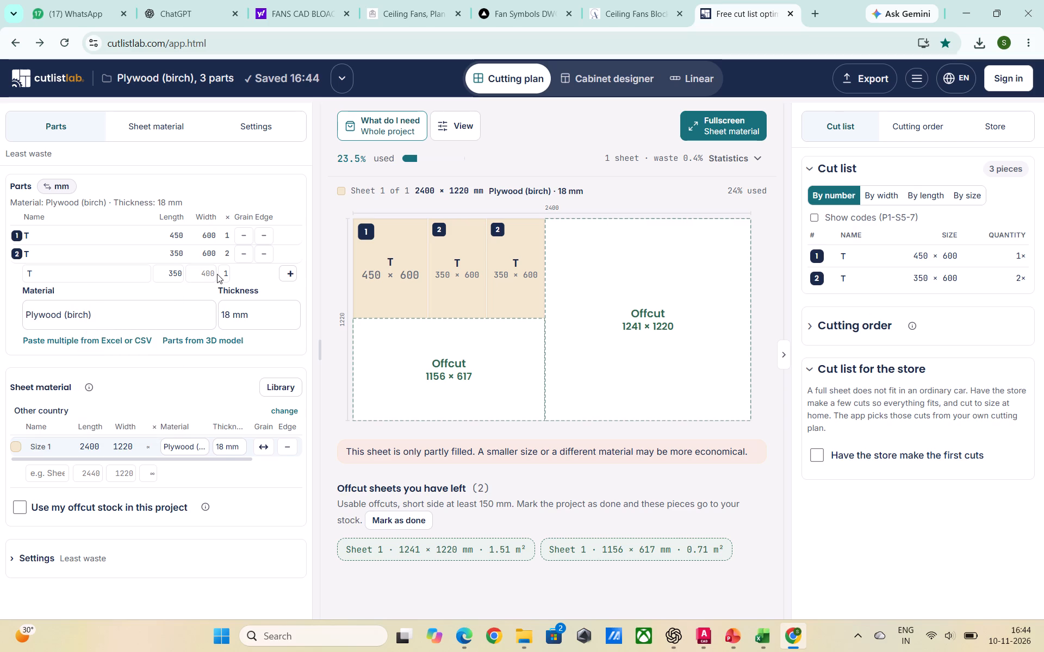
{"action": "left_click", "coordinate": [195, 274]}
{"action": "type", "text": "450"}
{"action": "left_click", "coordinate": [228, 270]}
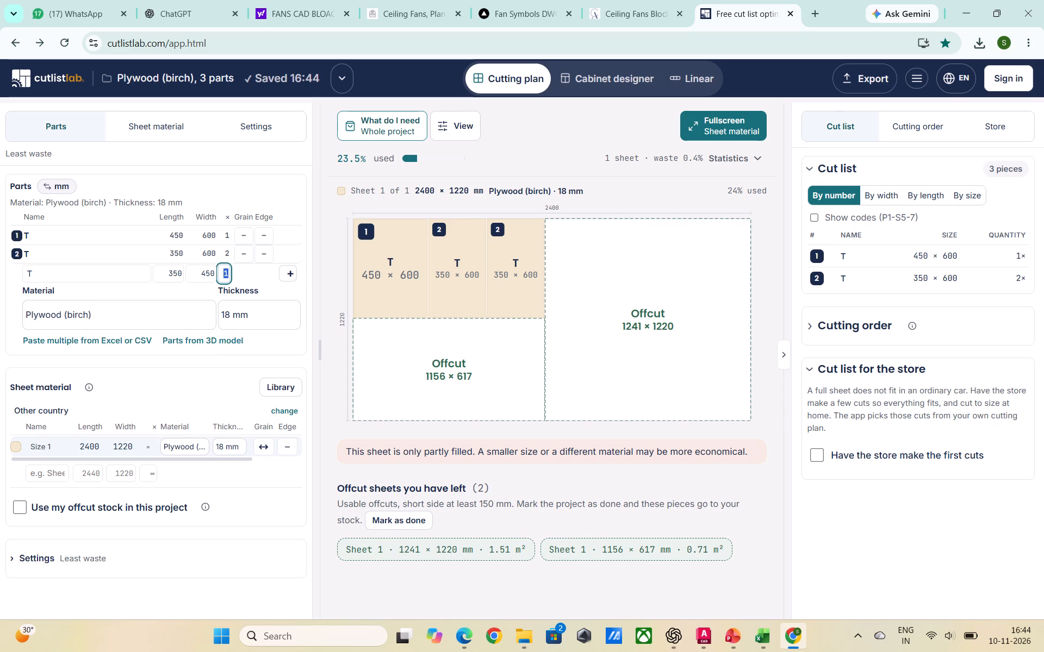
{"action": "key", "text": "2"}
{"action": "left_click", "coordinate": [287, 272]}
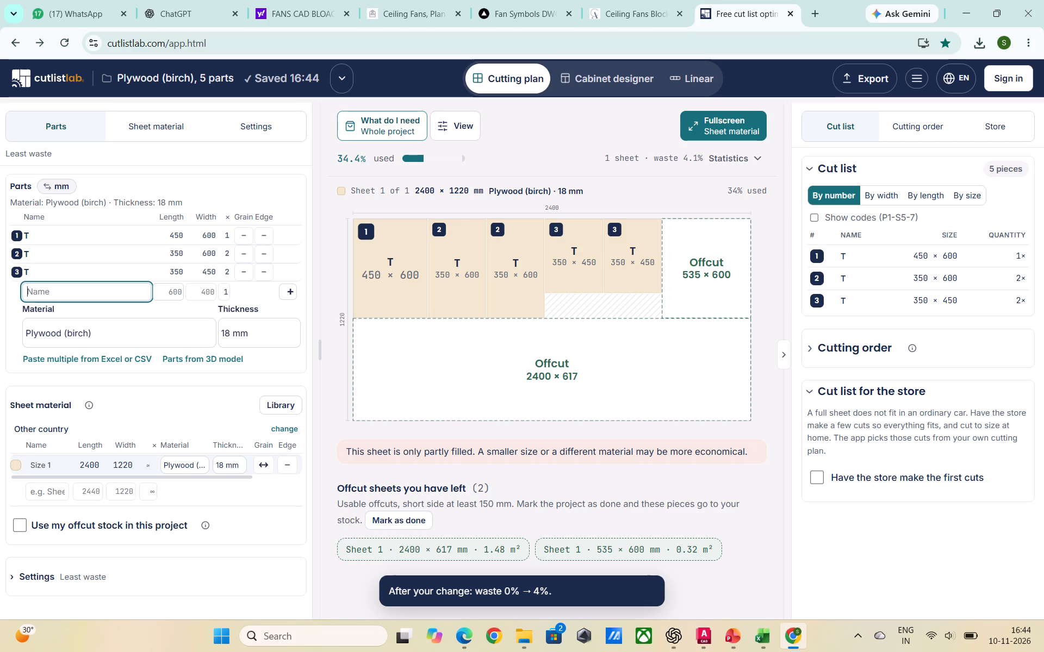
Start a new part entry named T.
{"action": "key", "text": "t"}
{"action": "left_click", "coordinate": [178, 291]}
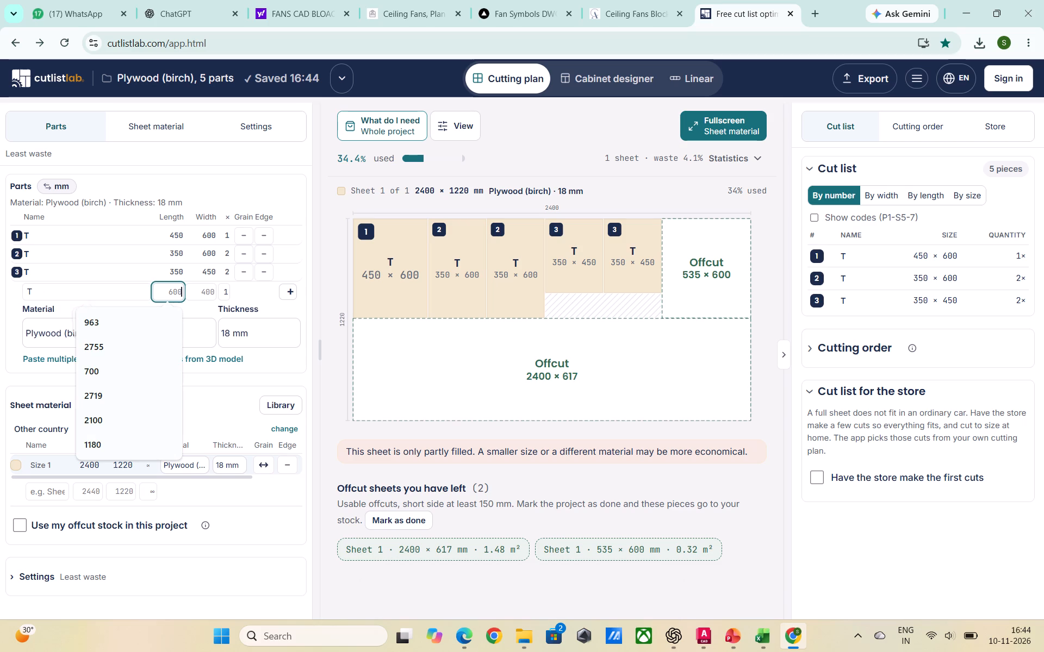
Rename the 450 × 600 mm part as ORANGE.
{"action": "left_click", "coordinate": [34, 236]}
{"action": "key", "text": "BackSpace"}
{"action": "type", "text": "ORANGE"}
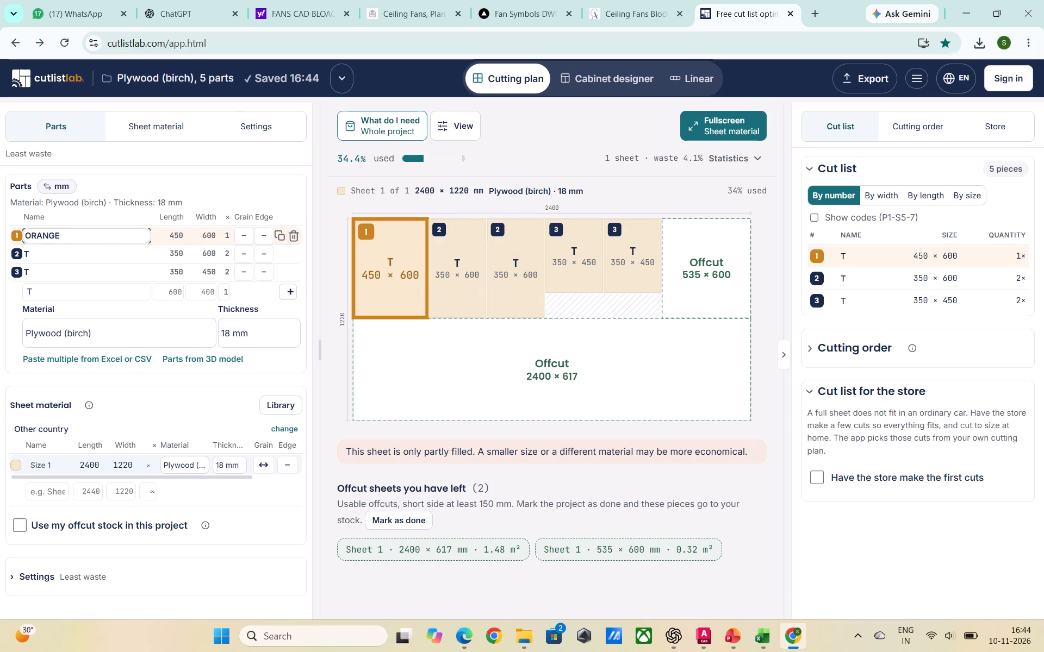
{"action": "left_click", "coordinate": [55, 258]}
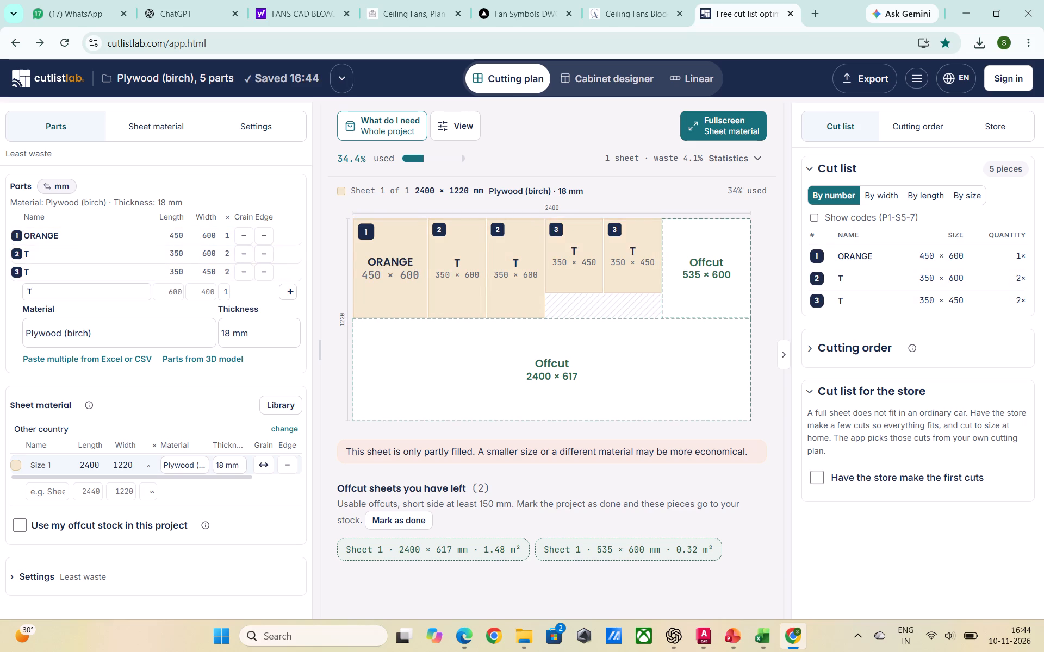
Complete the pending T entry with length 1570 mm, width 350 mm and quantity 2, and add it to the parts list.
{"action": "left_click", "coordinate": [103, 293]}
{"action": "left_click", "coordinate": [173, 293]}
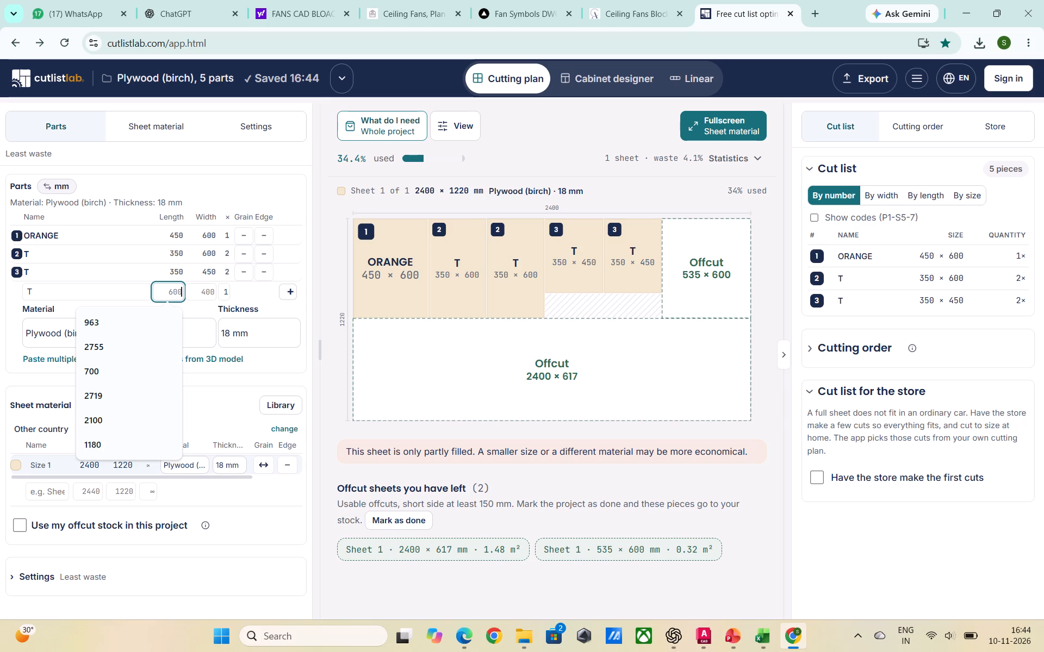
{"action": "type", "text": "570"}
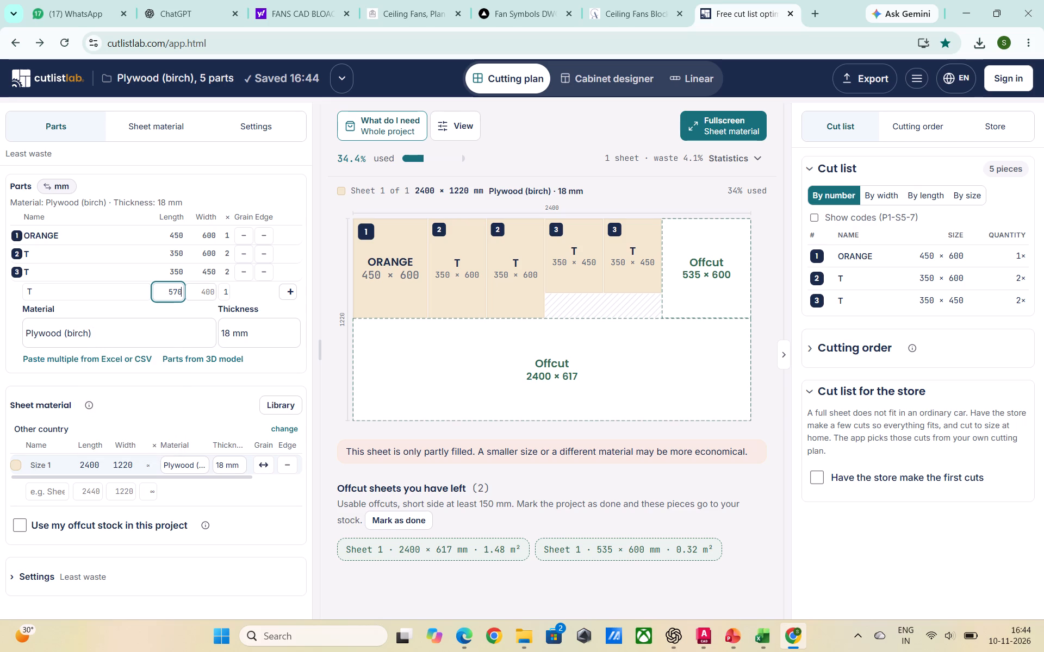
{"action": "left_click", "coordinate": [190, 292]}
{"action": "type", "text": "350"}
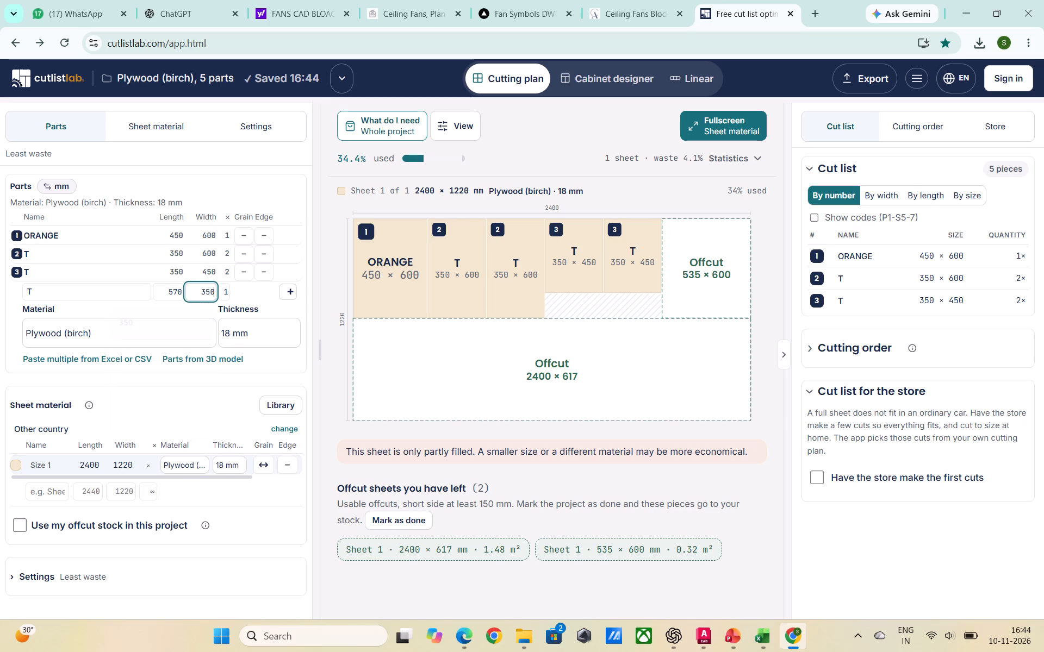
{"action": "left_click", "coordinate": [225, 293]}
{"action": "key", "text": "2"}
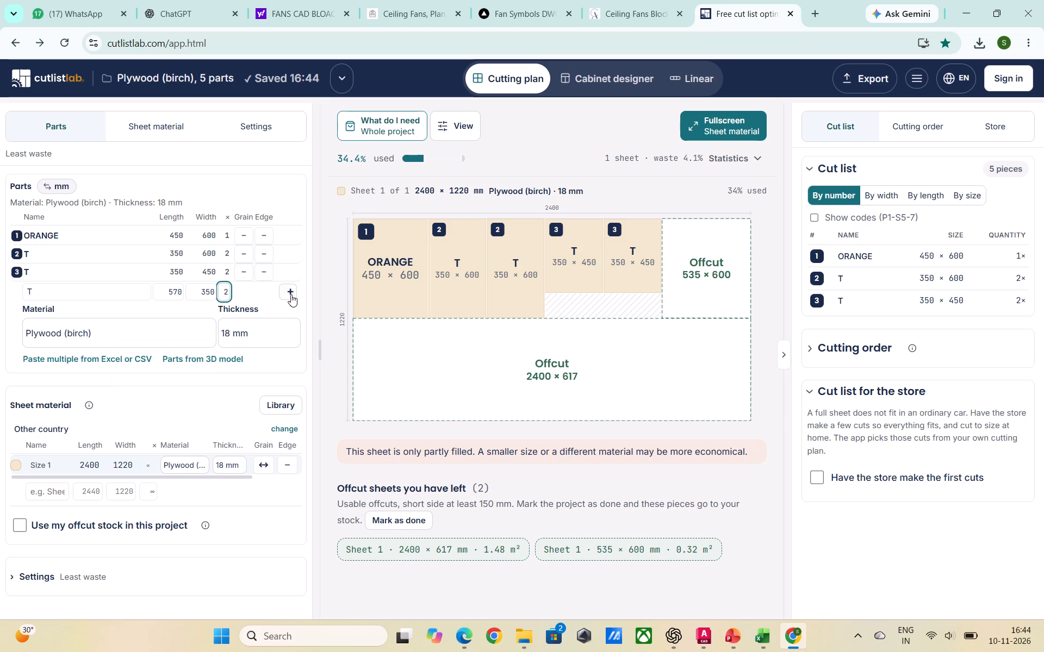
{"action": "left_click", "coordinate": [170, 293]}
{"action": "key", "text": "BackSpace"}
{"action": "type", "text": "1570"}
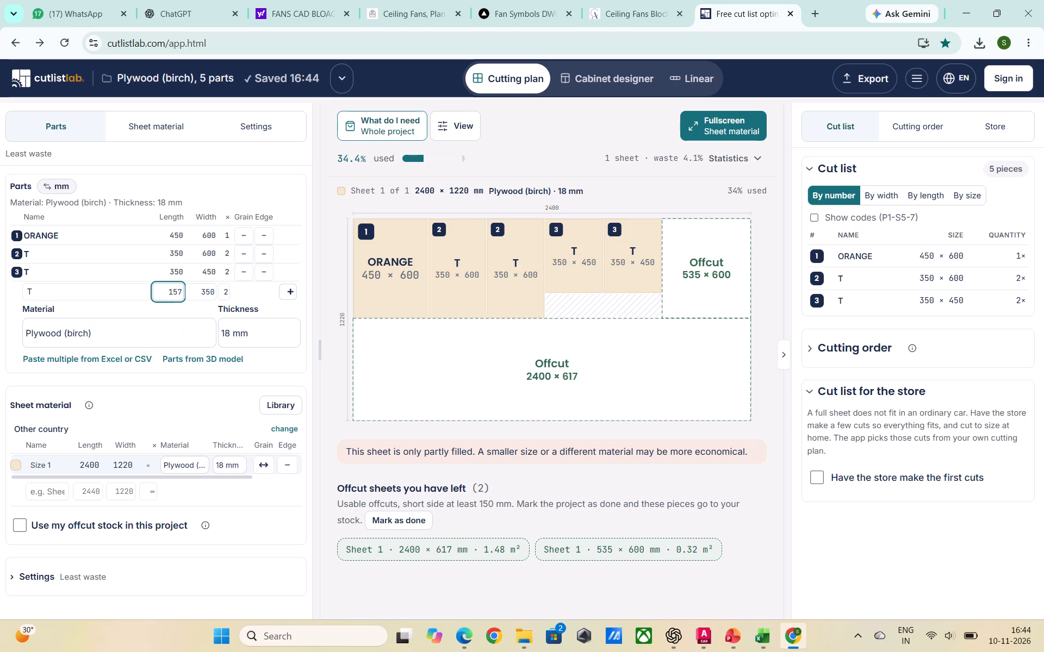
{"action": "left_click", "coordinate": [284, 292]}
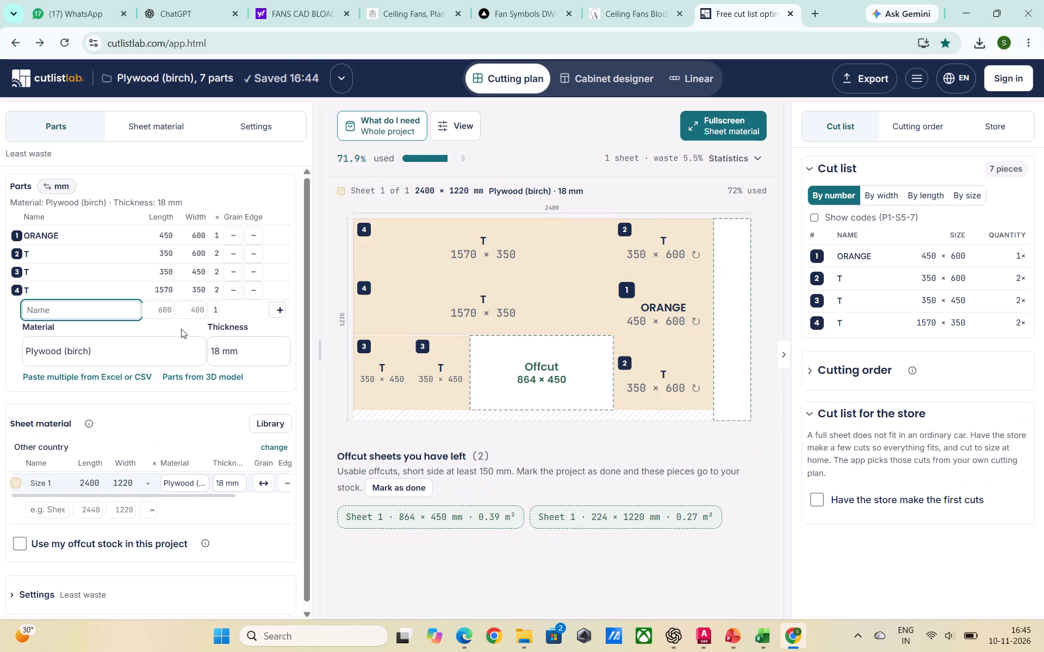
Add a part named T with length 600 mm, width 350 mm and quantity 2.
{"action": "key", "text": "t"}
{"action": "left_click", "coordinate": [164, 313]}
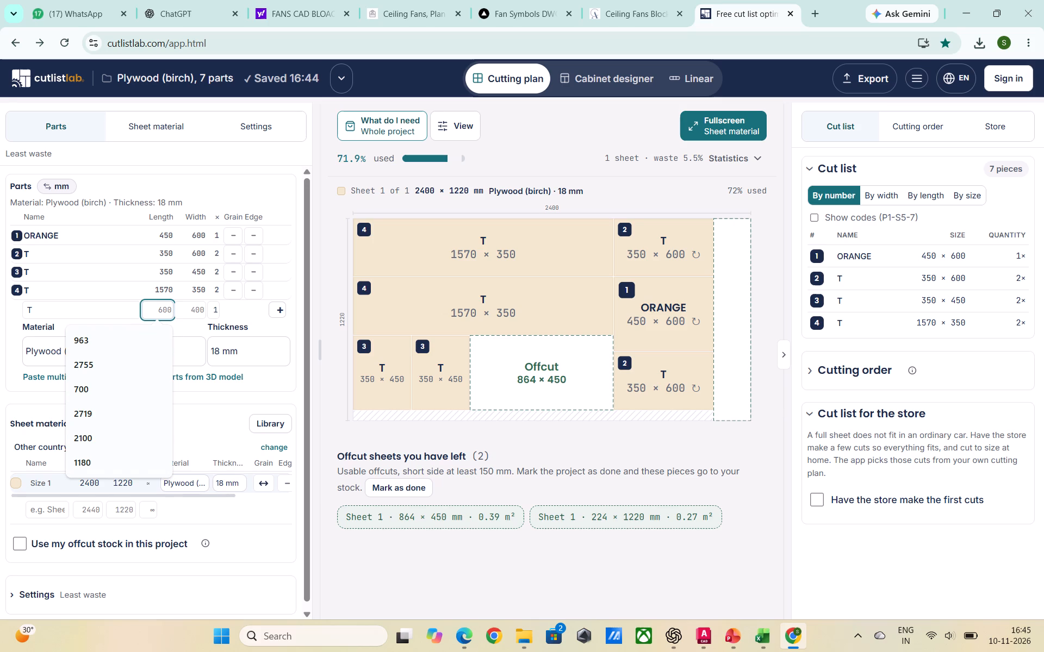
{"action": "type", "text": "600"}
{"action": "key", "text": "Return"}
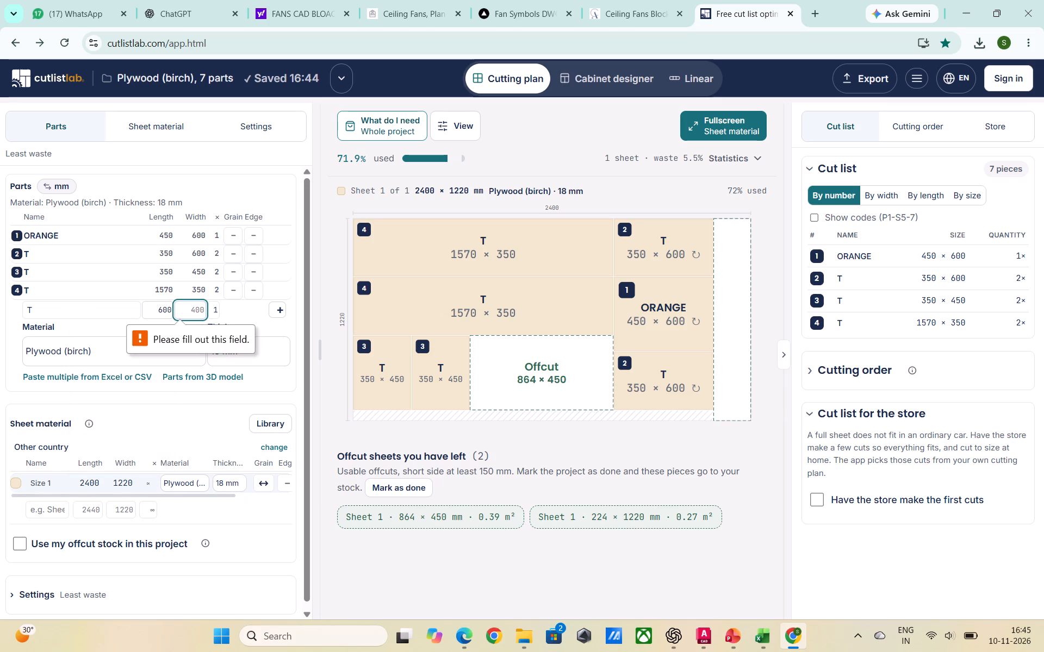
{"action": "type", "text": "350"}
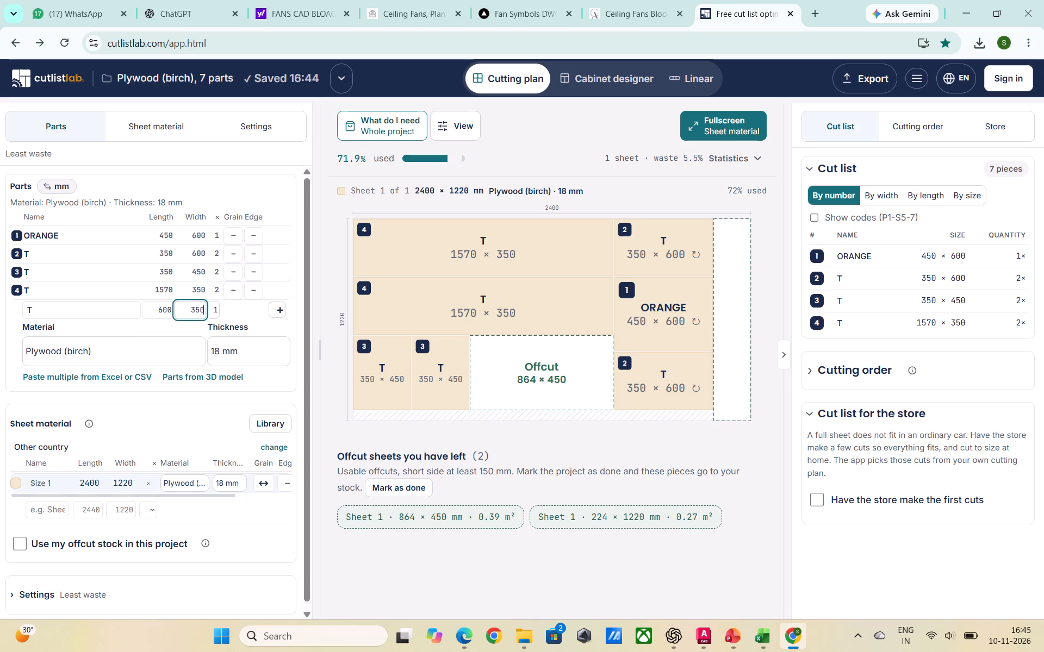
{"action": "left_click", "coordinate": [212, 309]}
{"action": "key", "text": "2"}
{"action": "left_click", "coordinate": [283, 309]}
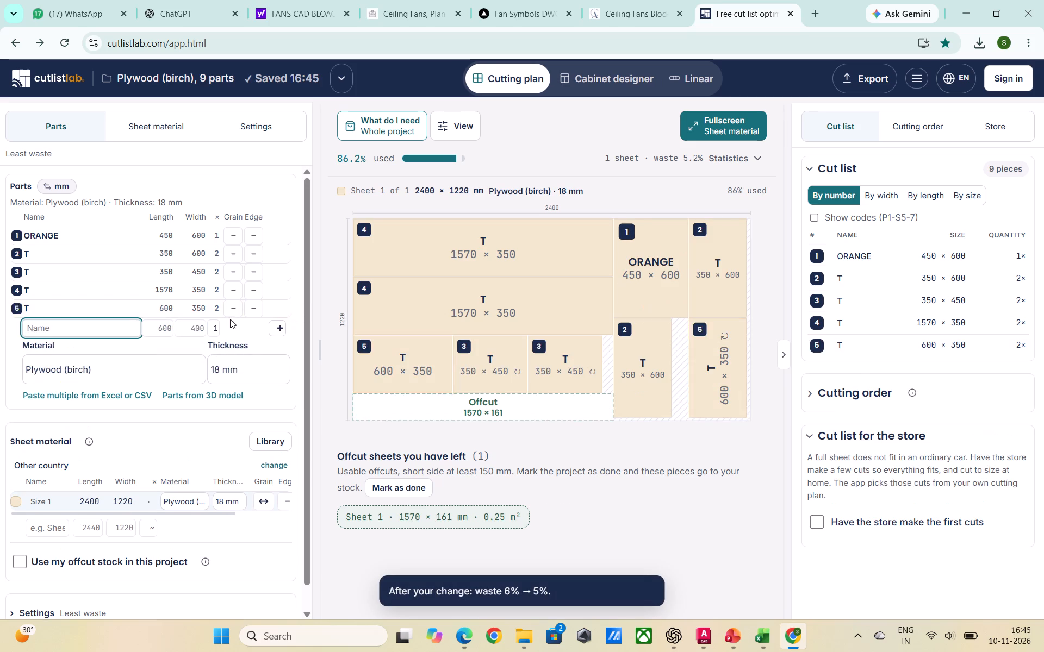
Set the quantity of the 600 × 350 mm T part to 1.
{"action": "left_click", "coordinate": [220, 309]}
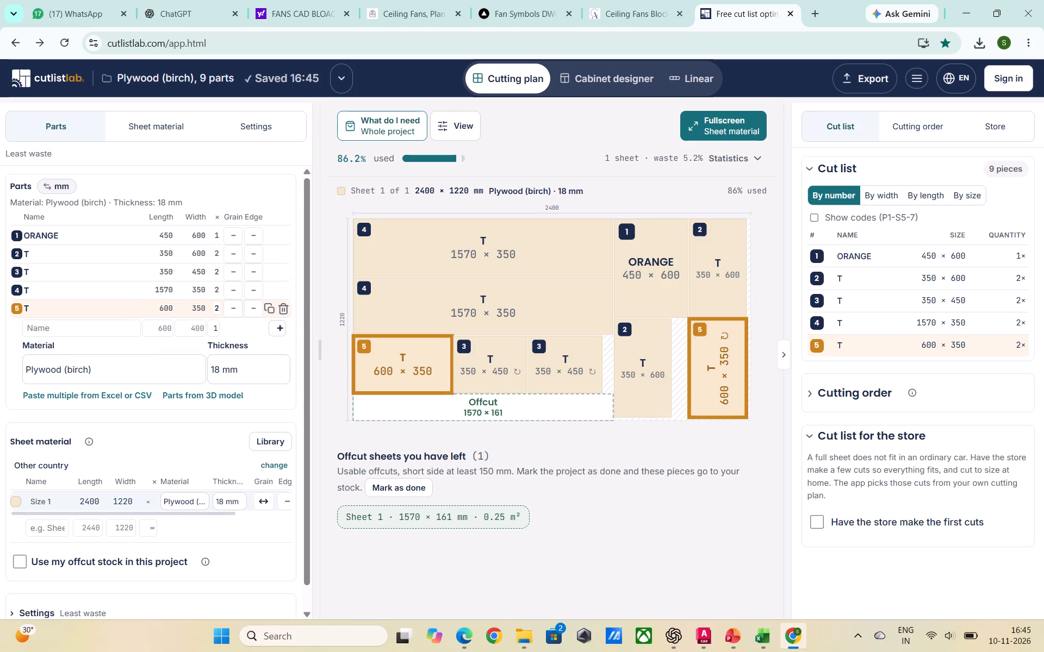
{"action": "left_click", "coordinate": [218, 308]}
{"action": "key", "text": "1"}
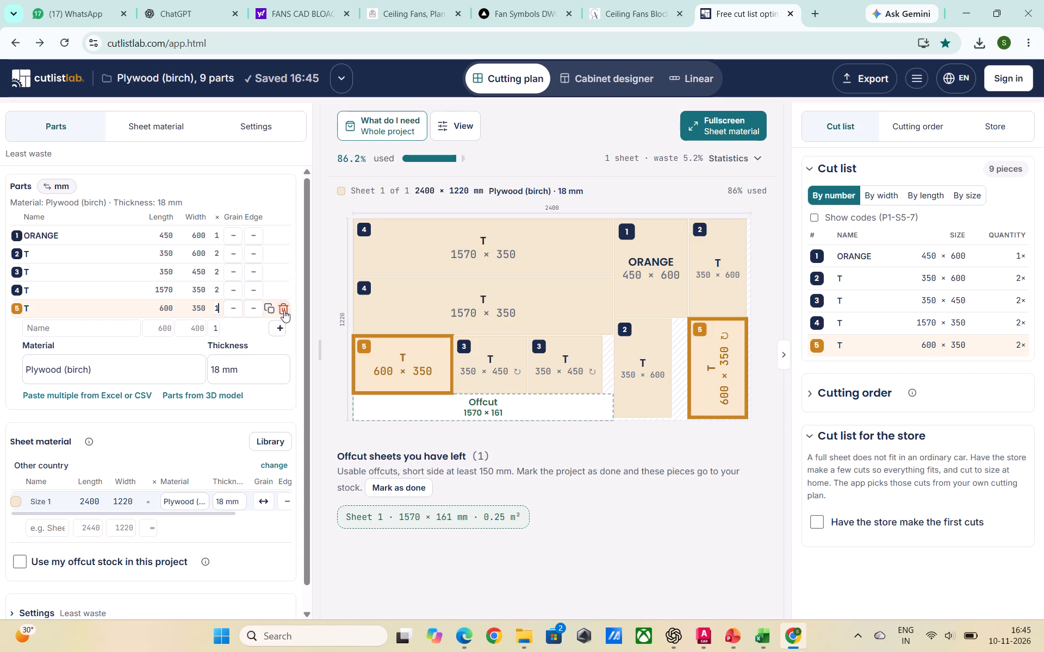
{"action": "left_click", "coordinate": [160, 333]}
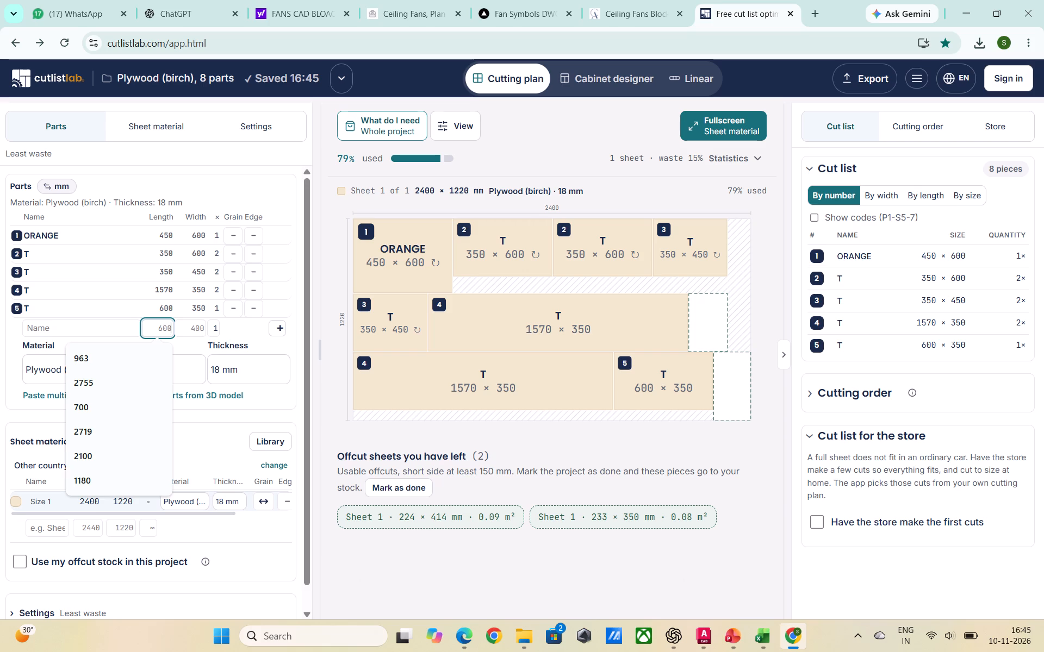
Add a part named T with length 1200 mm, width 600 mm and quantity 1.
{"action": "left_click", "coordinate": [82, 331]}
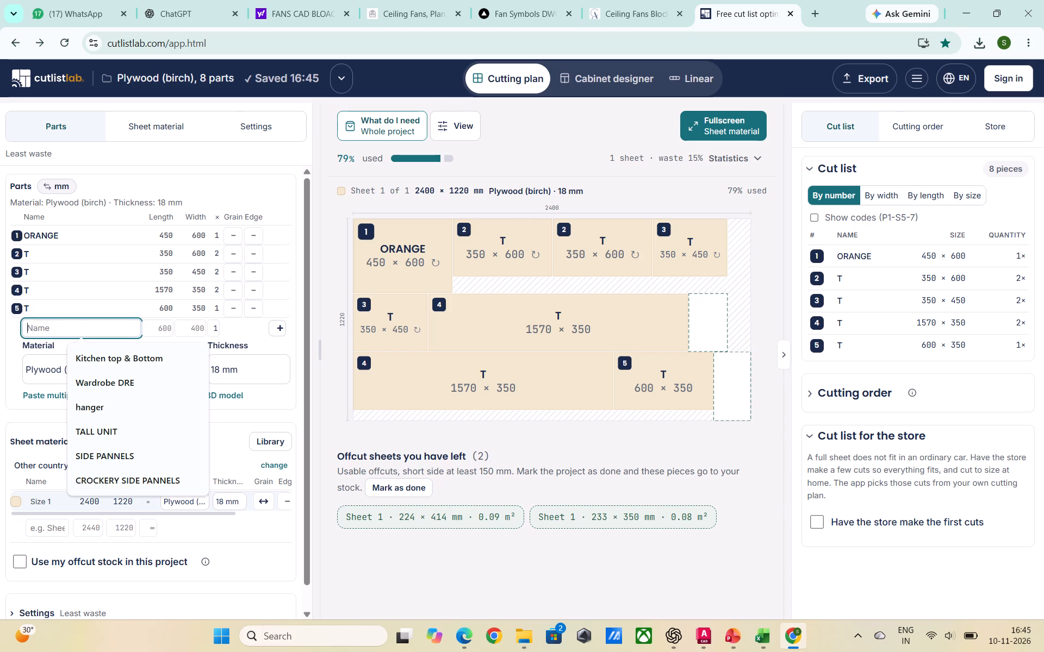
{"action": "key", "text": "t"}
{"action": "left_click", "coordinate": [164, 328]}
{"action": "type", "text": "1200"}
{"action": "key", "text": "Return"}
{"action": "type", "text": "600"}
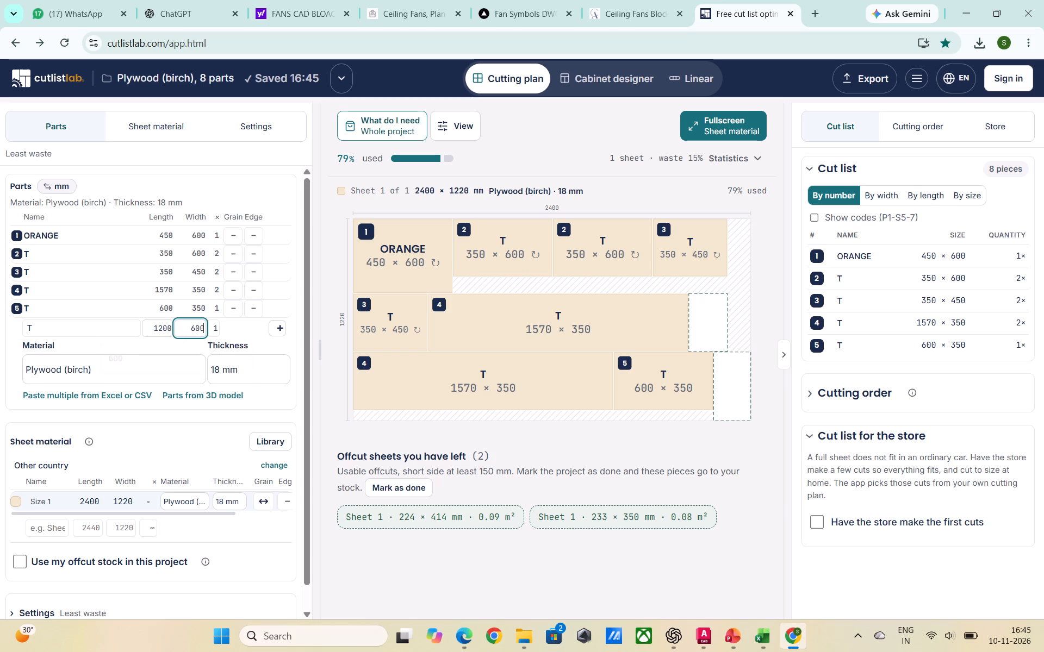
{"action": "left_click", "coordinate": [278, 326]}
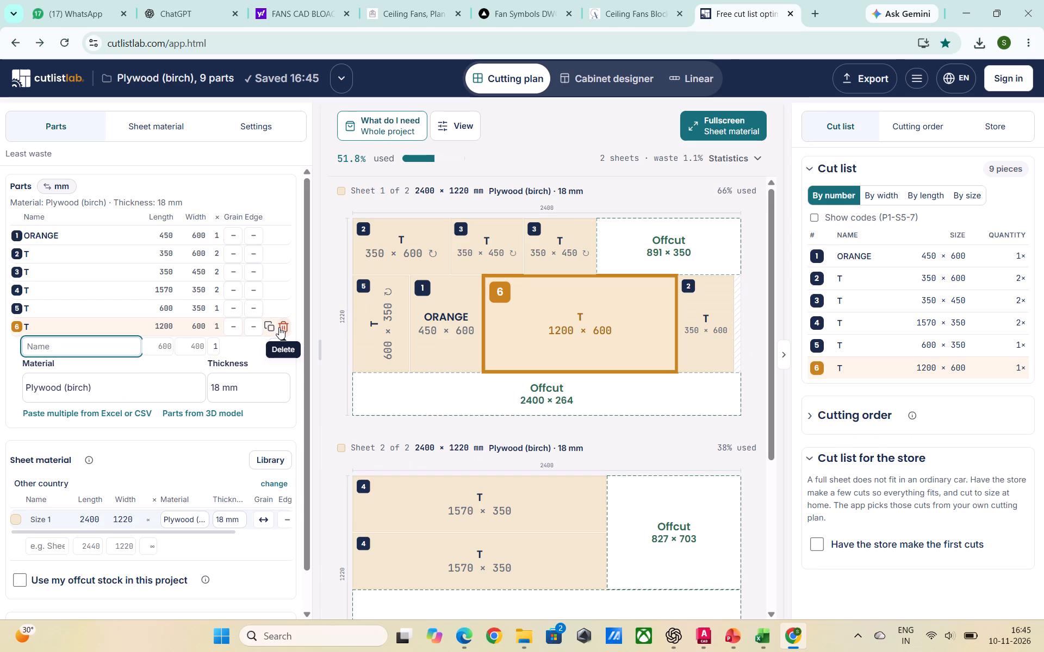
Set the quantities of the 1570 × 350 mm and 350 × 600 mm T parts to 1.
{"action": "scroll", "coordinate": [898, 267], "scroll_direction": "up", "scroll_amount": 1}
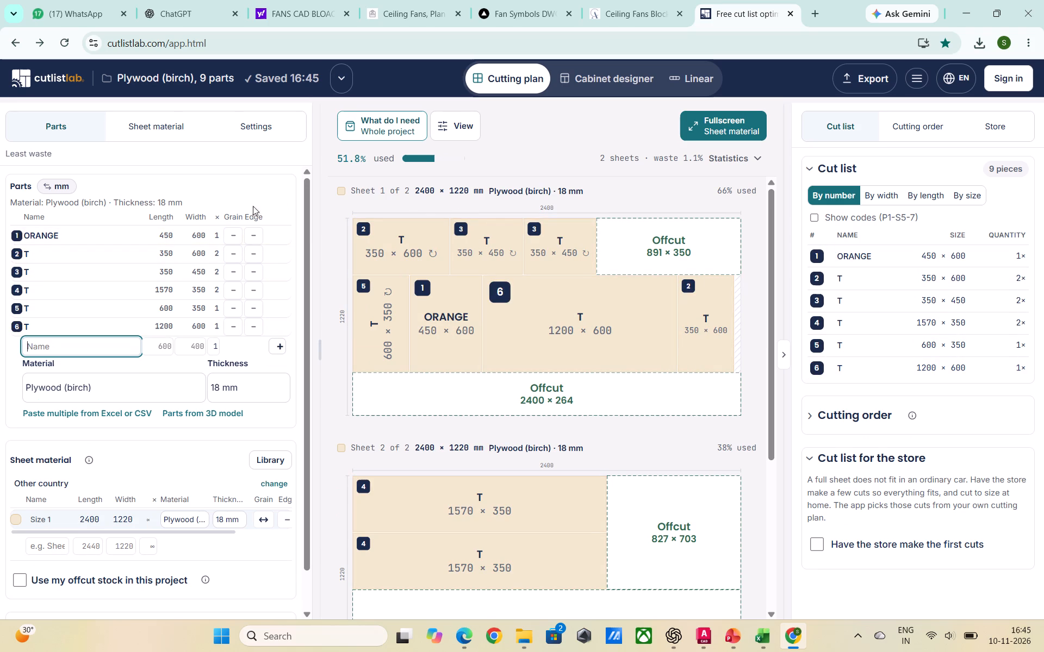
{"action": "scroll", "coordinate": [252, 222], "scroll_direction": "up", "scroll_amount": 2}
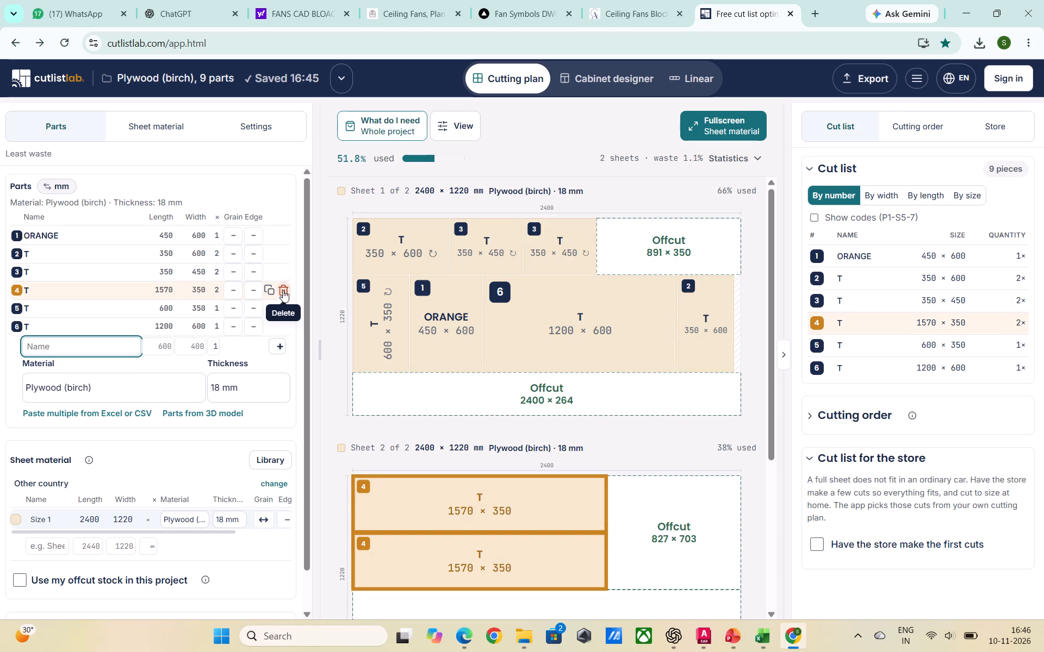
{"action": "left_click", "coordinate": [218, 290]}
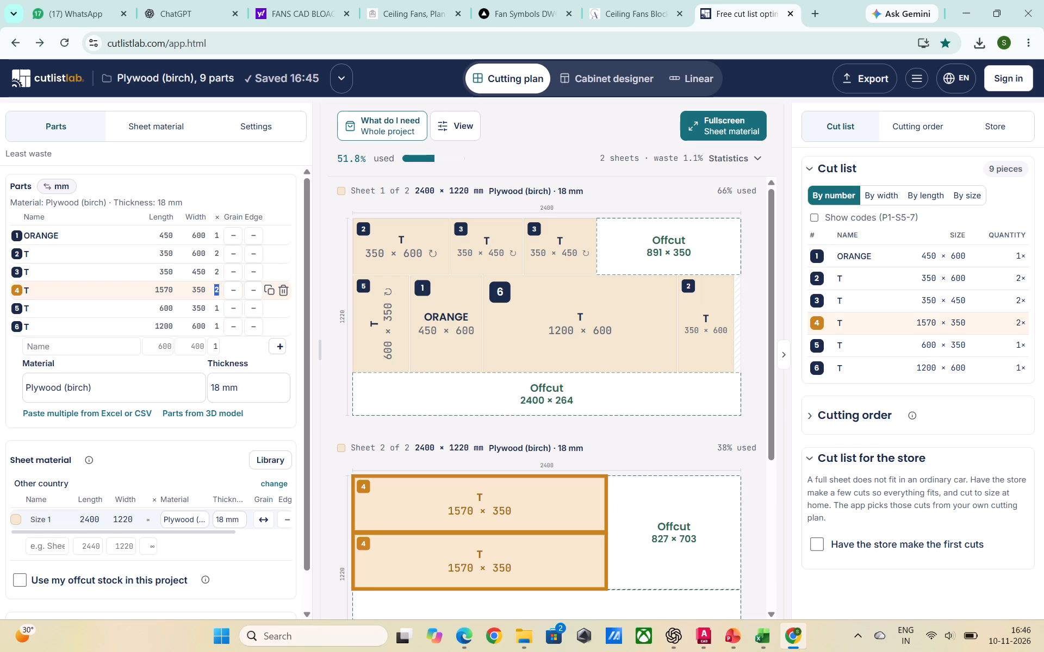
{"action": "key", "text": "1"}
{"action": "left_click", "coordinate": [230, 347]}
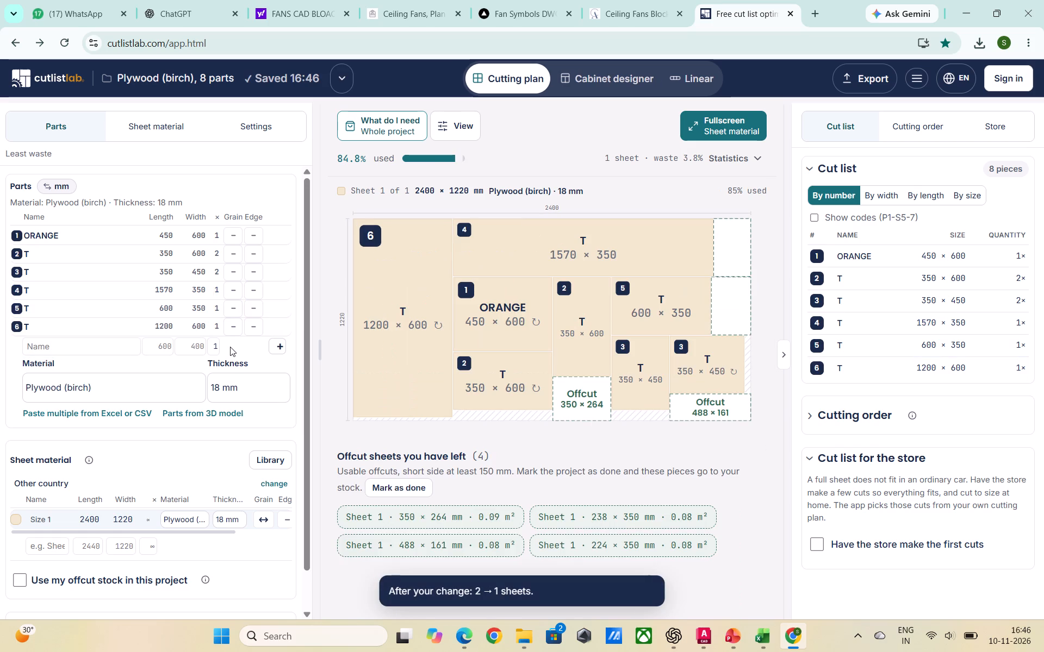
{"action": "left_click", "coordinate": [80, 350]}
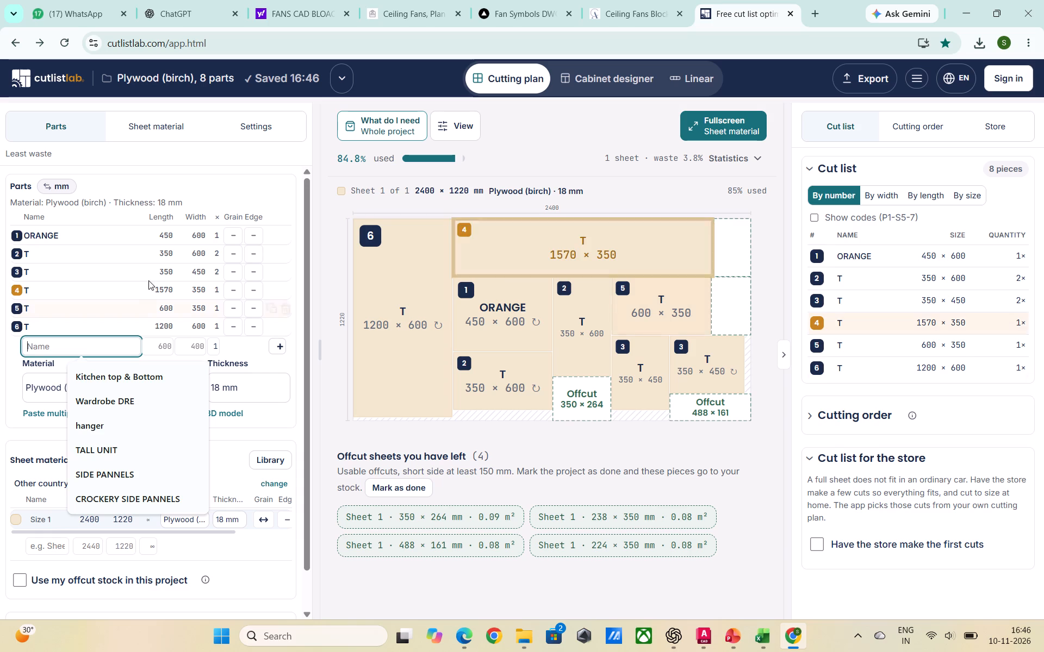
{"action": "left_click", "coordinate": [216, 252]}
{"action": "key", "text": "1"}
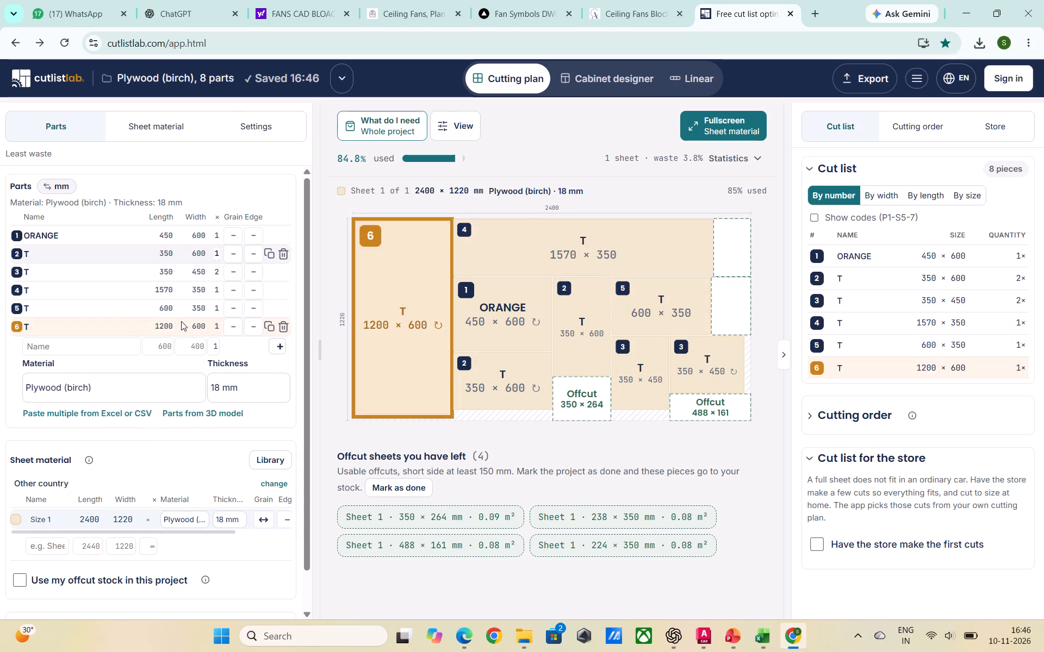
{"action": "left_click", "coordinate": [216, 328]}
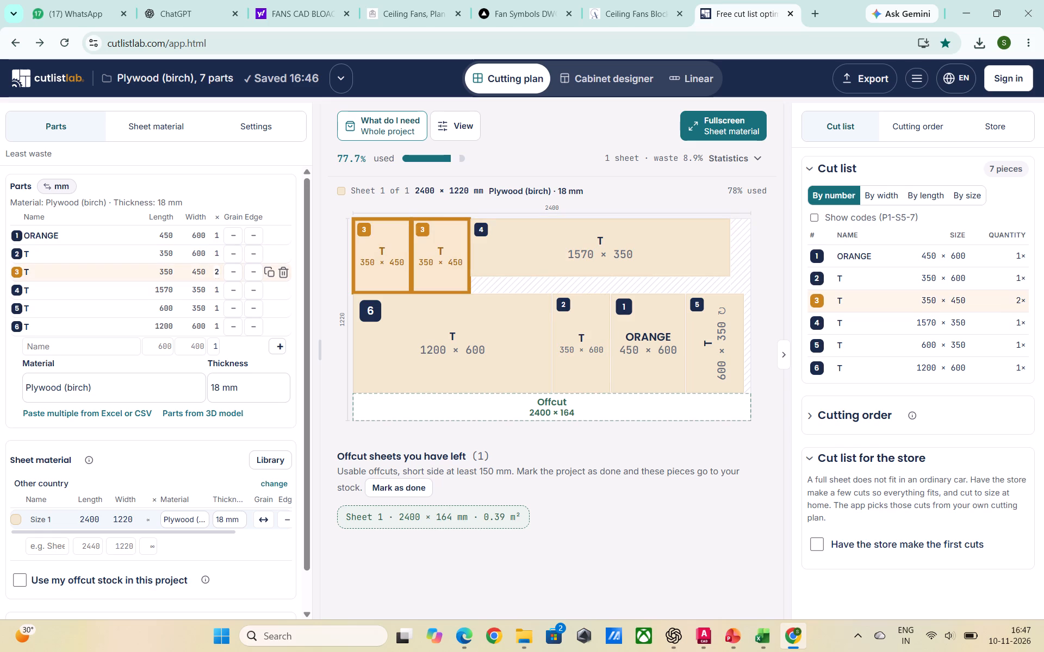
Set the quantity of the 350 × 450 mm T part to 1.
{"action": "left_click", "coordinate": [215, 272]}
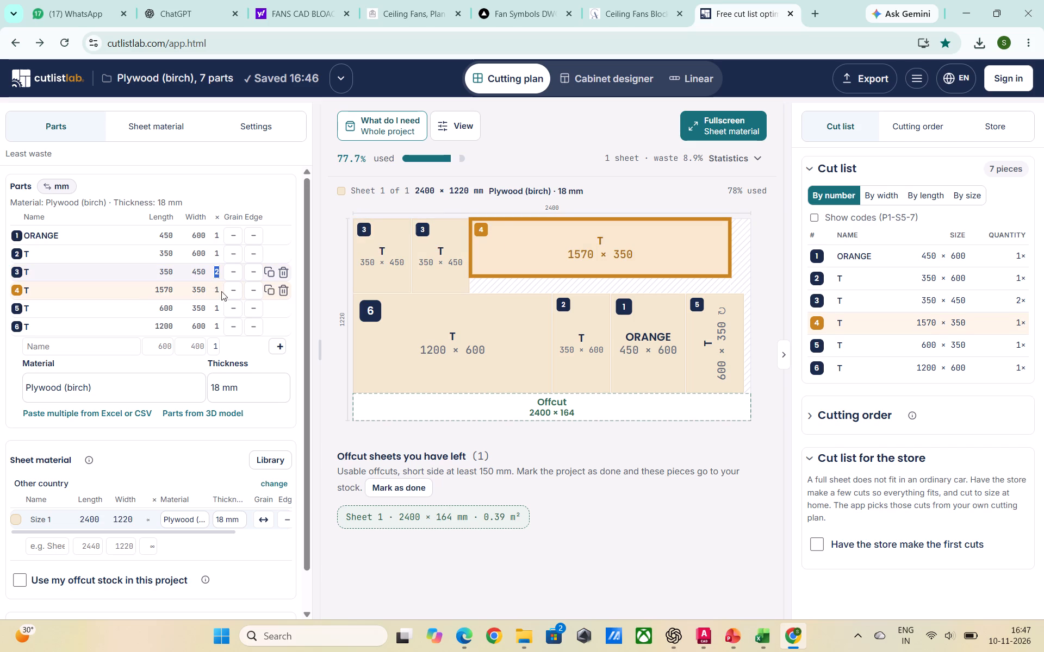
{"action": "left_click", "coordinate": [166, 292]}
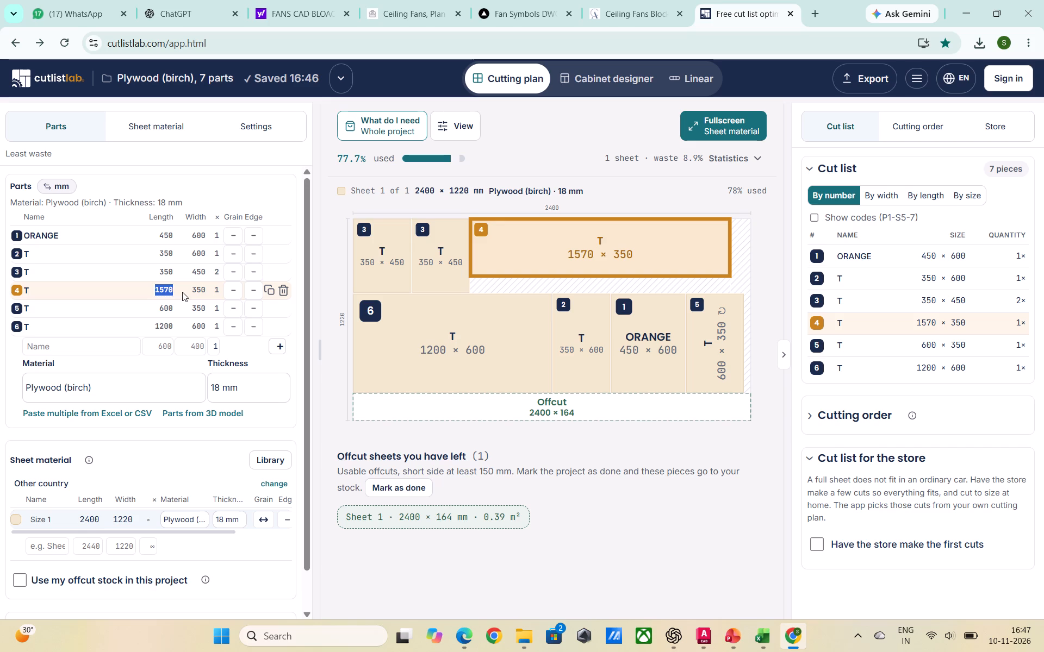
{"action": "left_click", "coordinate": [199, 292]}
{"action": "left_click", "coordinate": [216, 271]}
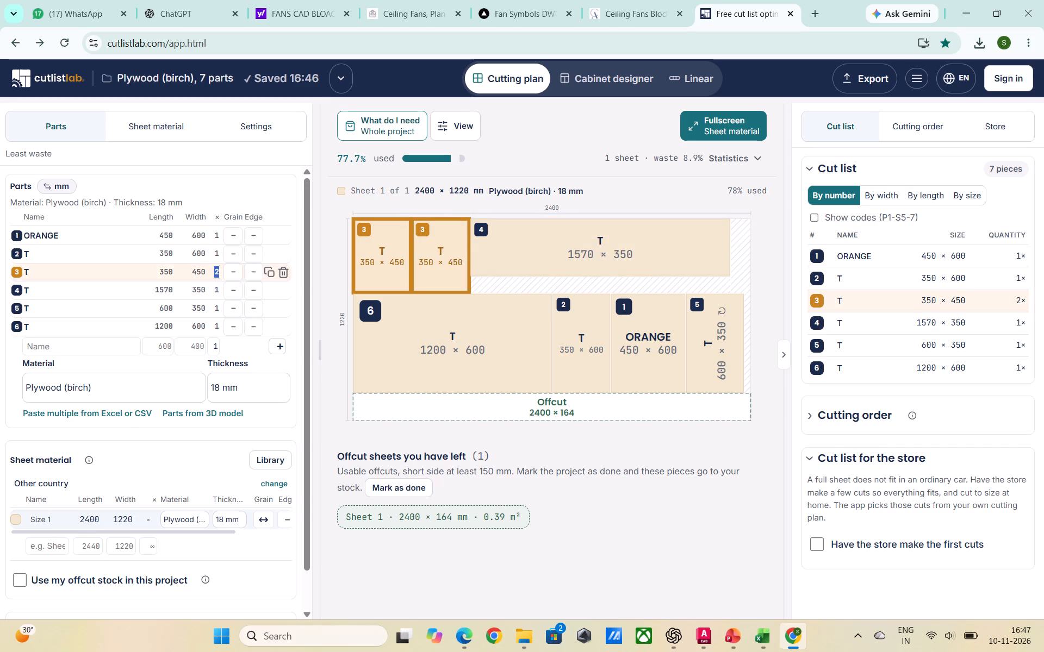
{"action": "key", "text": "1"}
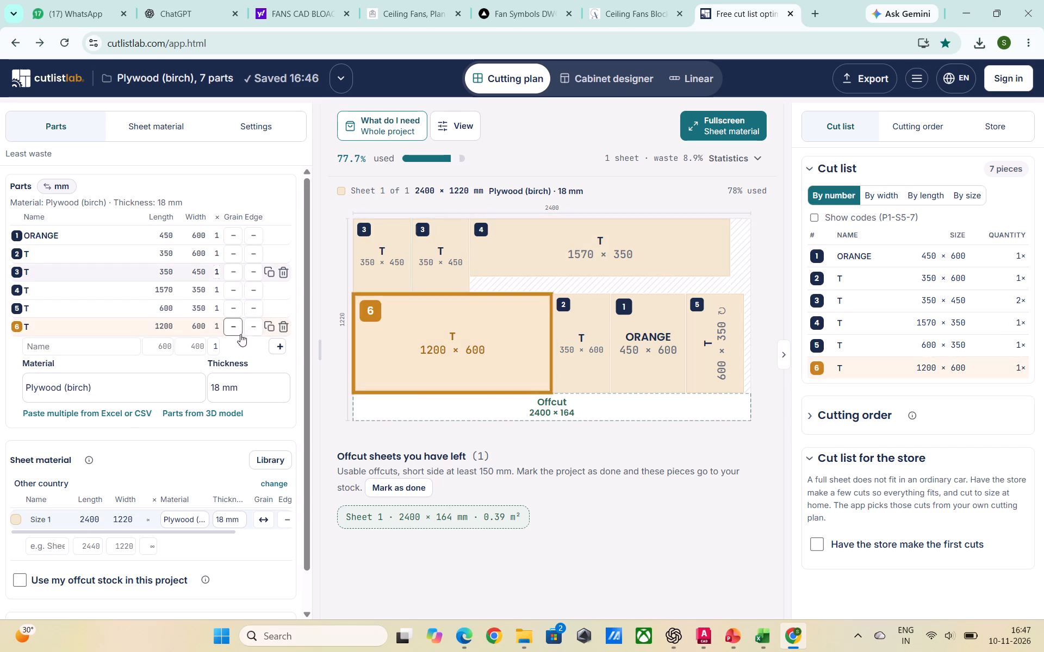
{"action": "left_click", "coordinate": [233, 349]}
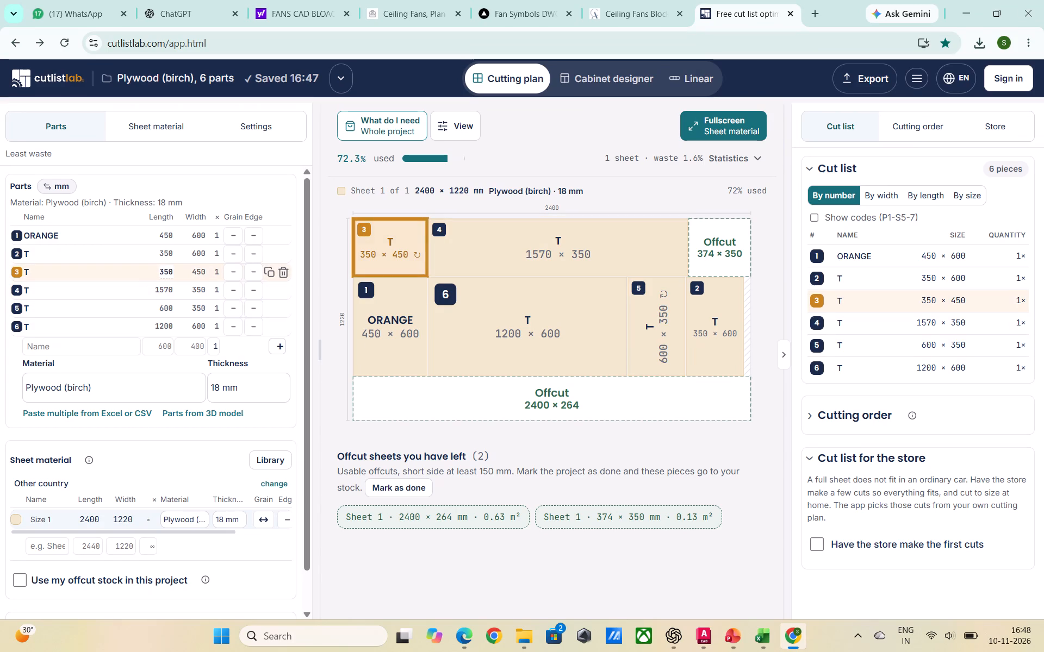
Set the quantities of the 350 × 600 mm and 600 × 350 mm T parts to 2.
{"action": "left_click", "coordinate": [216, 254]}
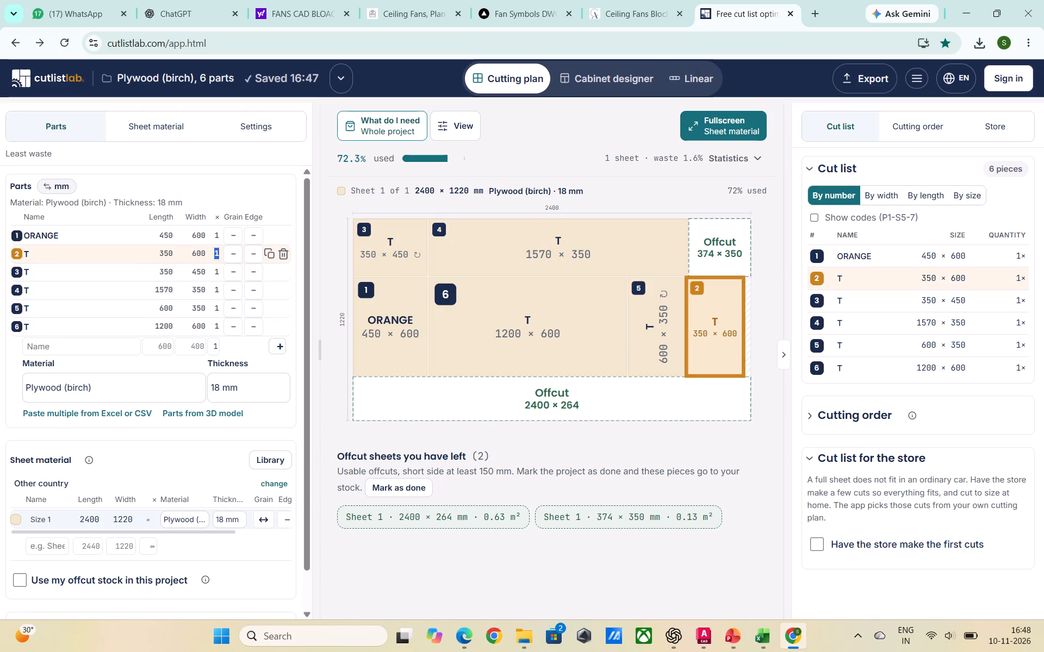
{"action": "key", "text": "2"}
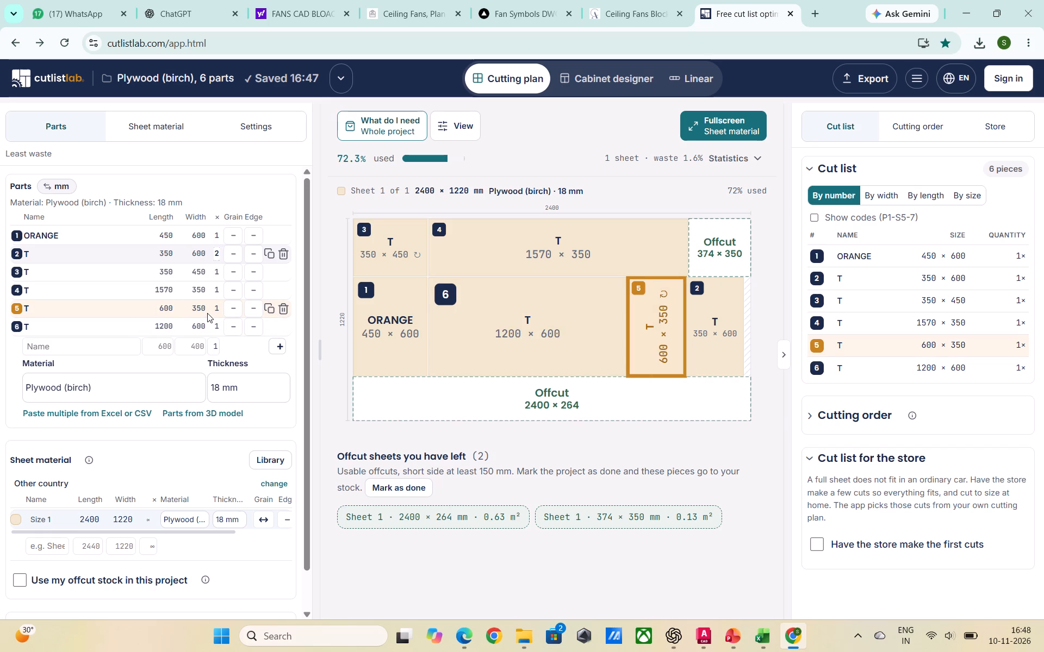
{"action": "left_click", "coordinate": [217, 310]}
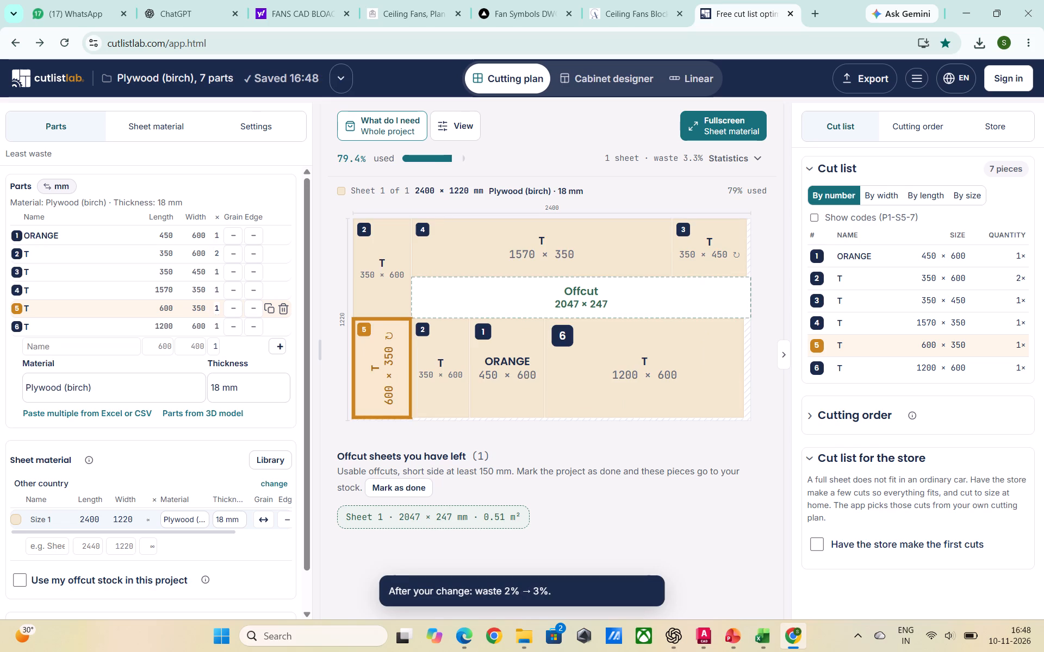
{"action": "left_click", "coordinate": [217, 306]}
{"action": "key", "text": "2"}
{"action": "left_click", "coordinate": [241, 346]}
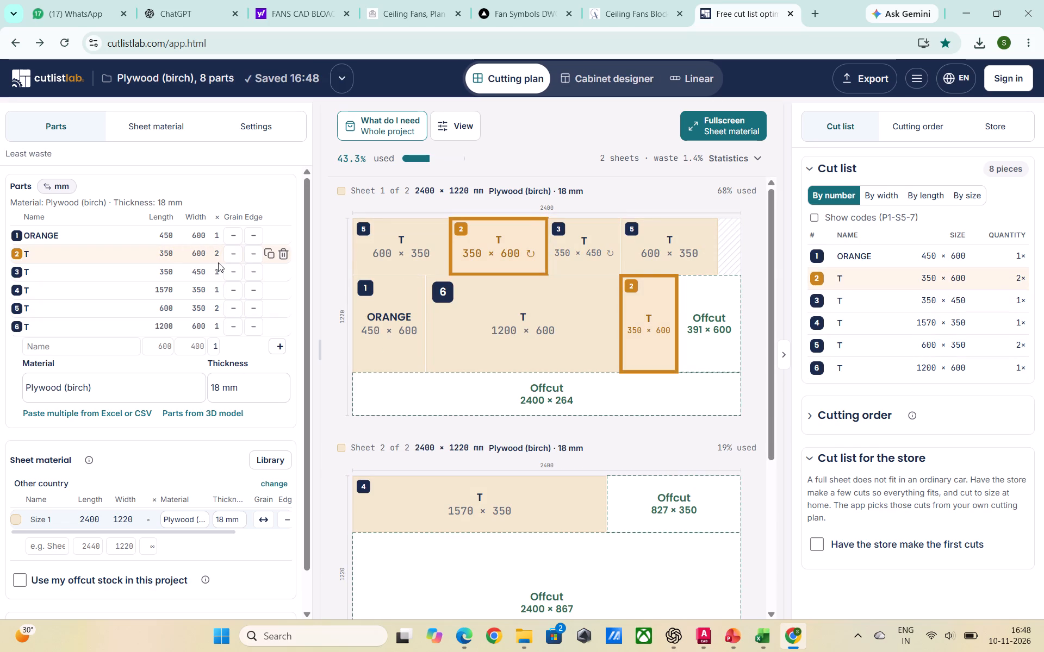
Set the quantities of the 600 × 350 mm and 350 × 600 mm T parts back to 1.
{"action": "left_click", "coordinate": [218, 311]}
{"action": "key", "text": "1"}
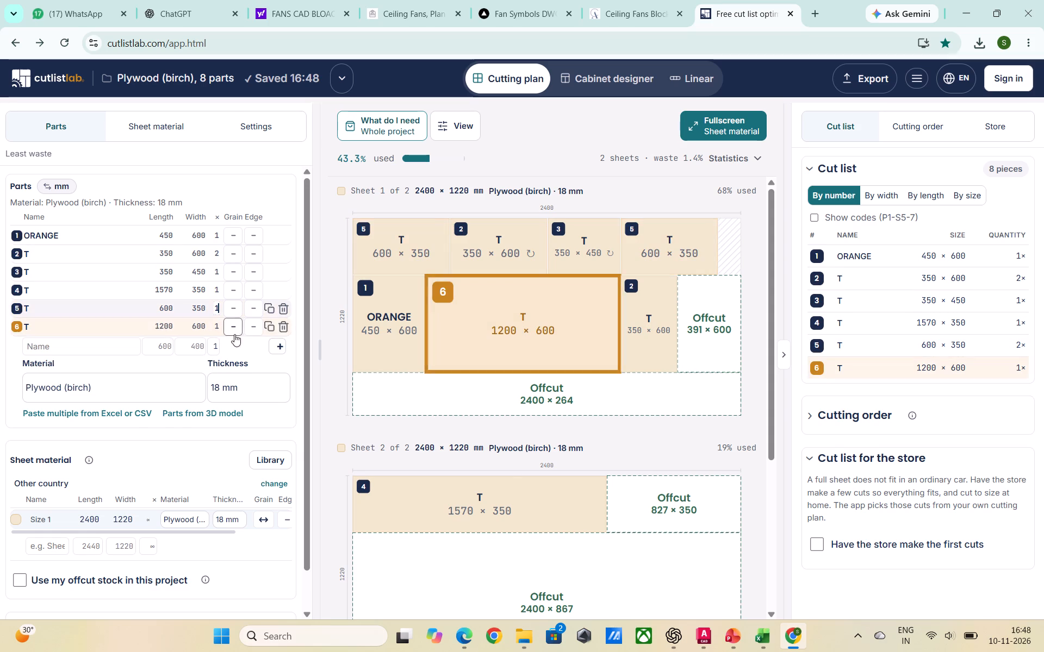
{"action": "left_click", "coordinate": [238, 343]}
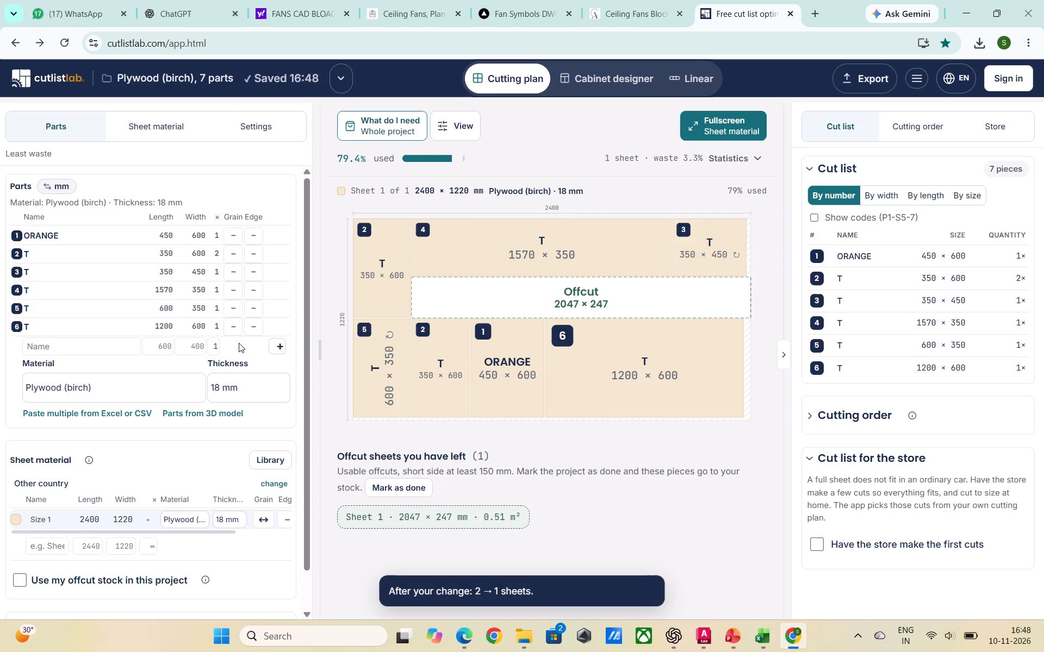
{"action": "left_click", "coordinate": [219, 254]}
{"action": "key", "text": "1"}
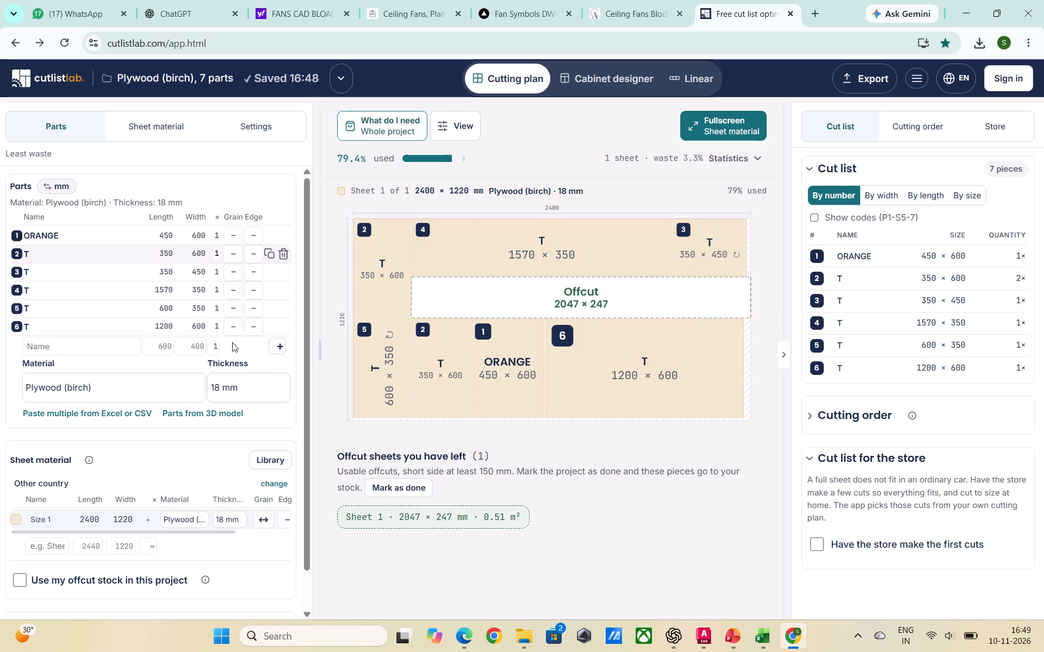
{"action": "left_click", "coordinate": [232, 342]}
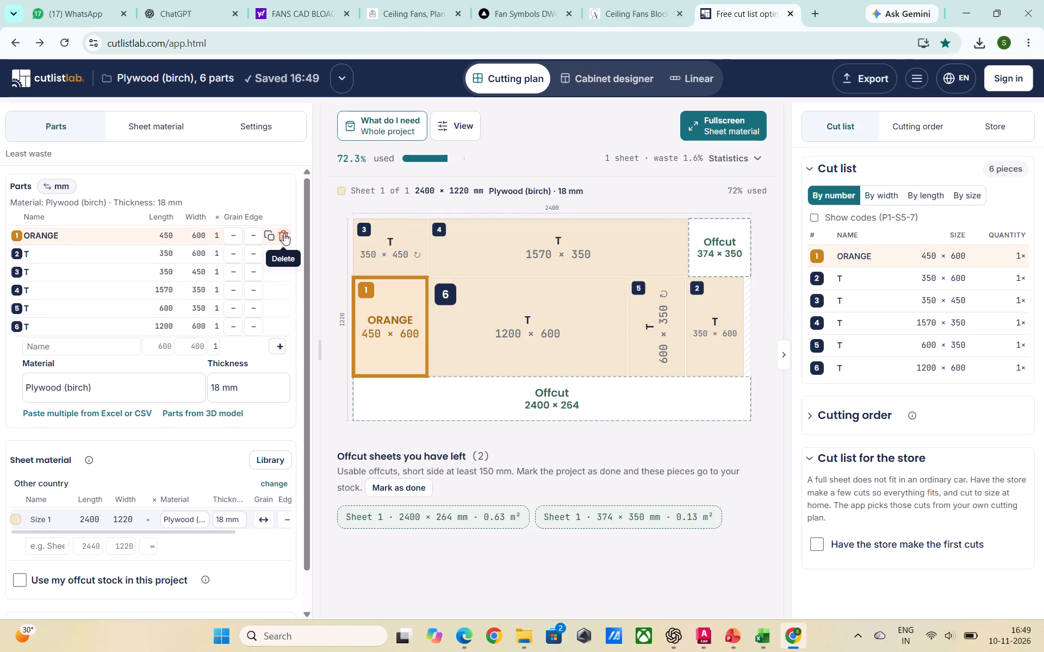
Delete every part from the parts list, starting with ORANGE.
{"action": "left_click", "coordinate": [284, 233]}
{"action": "triple_click", "coordinate": [284, 233]}
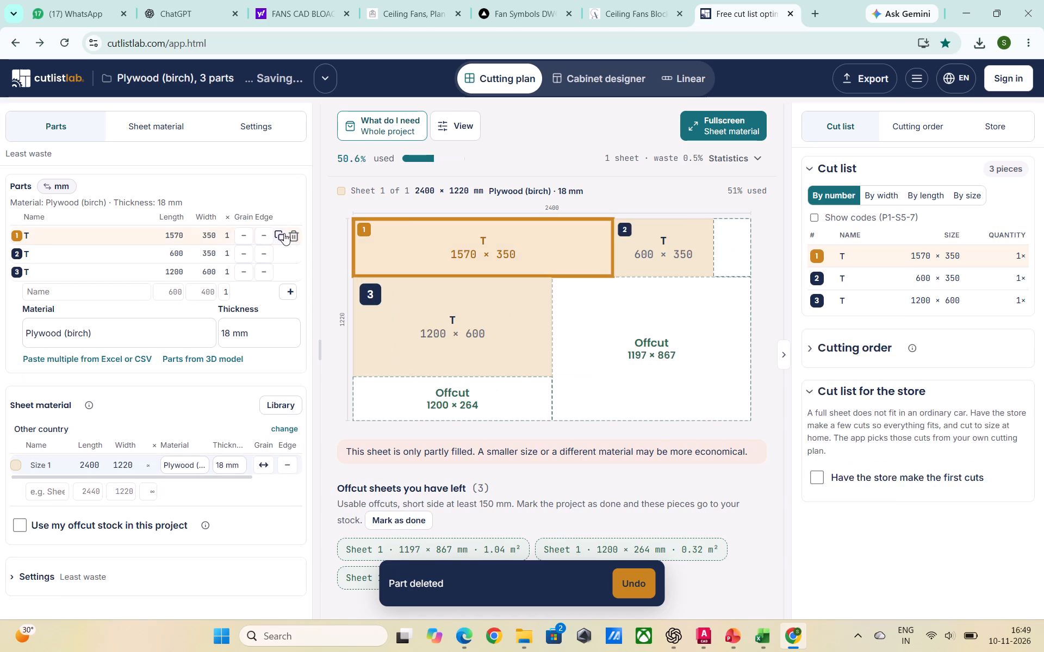
{"action": "left_click", "coordinate": [284, 233]}
{"action": "left_click", "coordinate": [296, 235]}
{"action": "left_click", "coordinate": [296, 235]}
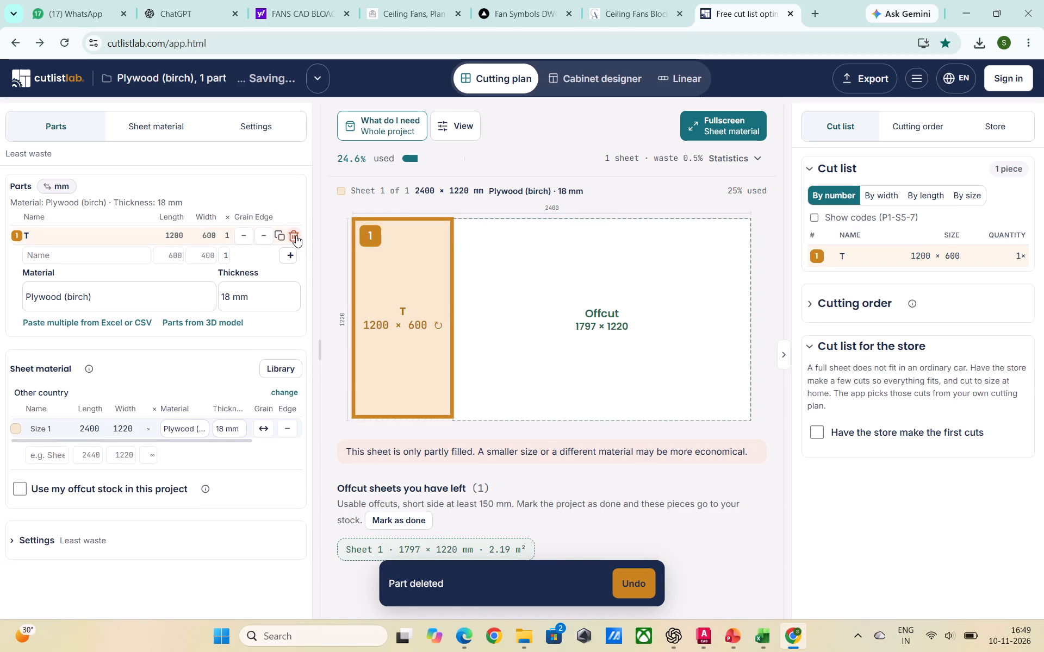
{"action": "left_click", "coordinate": [296, 235]}
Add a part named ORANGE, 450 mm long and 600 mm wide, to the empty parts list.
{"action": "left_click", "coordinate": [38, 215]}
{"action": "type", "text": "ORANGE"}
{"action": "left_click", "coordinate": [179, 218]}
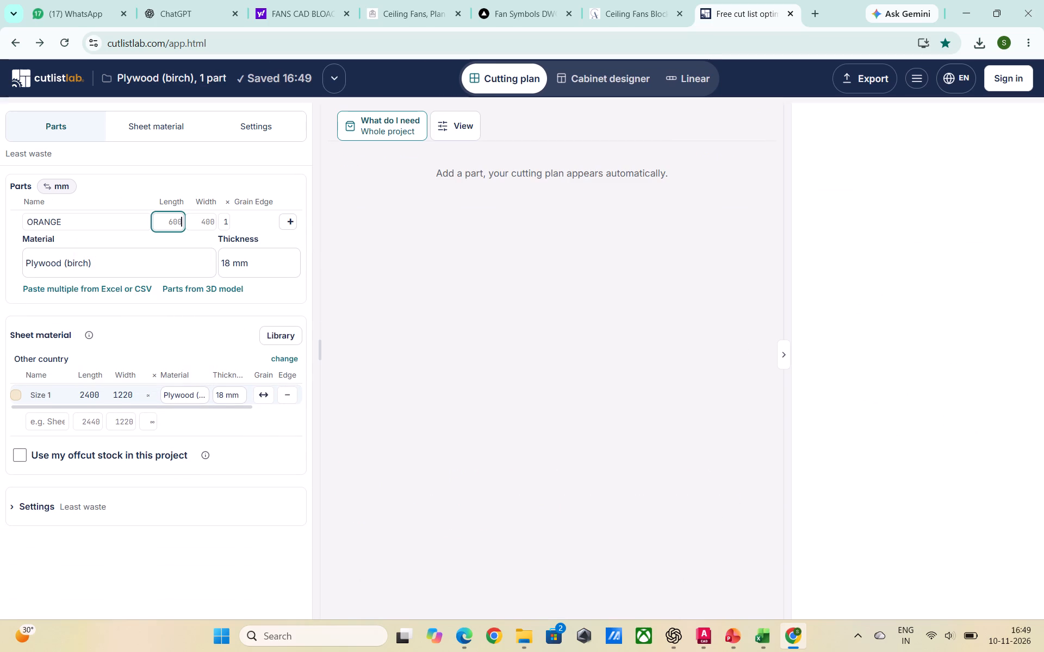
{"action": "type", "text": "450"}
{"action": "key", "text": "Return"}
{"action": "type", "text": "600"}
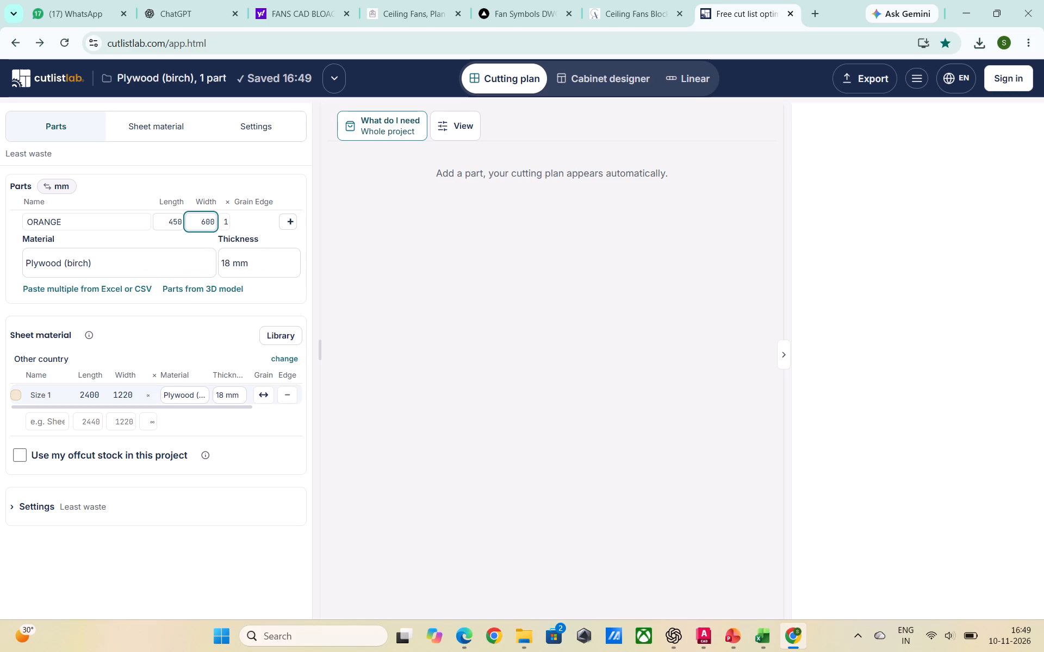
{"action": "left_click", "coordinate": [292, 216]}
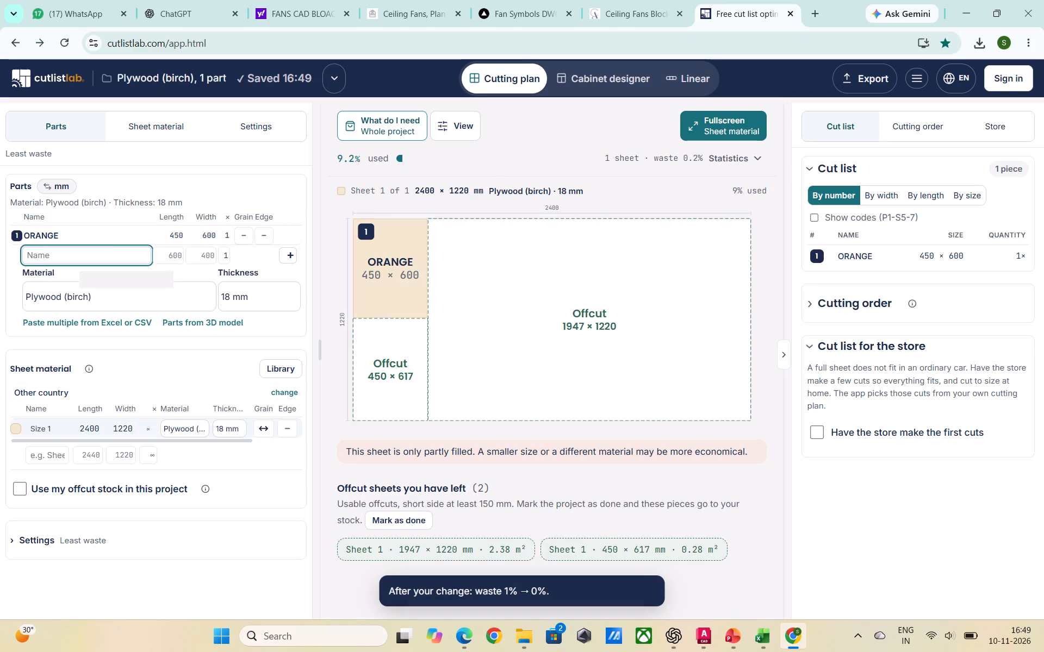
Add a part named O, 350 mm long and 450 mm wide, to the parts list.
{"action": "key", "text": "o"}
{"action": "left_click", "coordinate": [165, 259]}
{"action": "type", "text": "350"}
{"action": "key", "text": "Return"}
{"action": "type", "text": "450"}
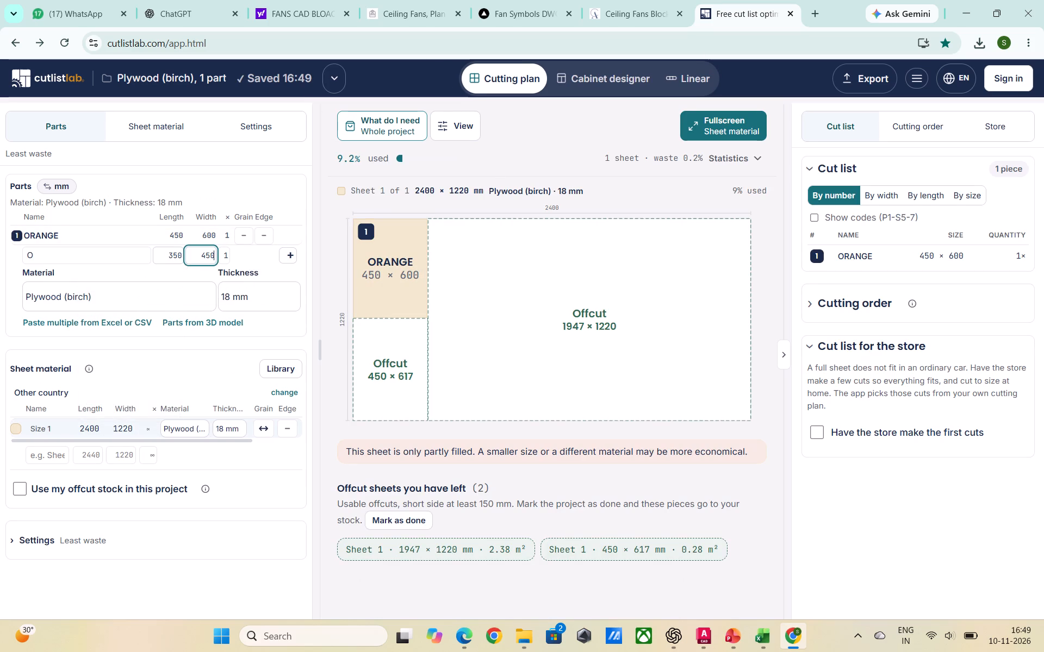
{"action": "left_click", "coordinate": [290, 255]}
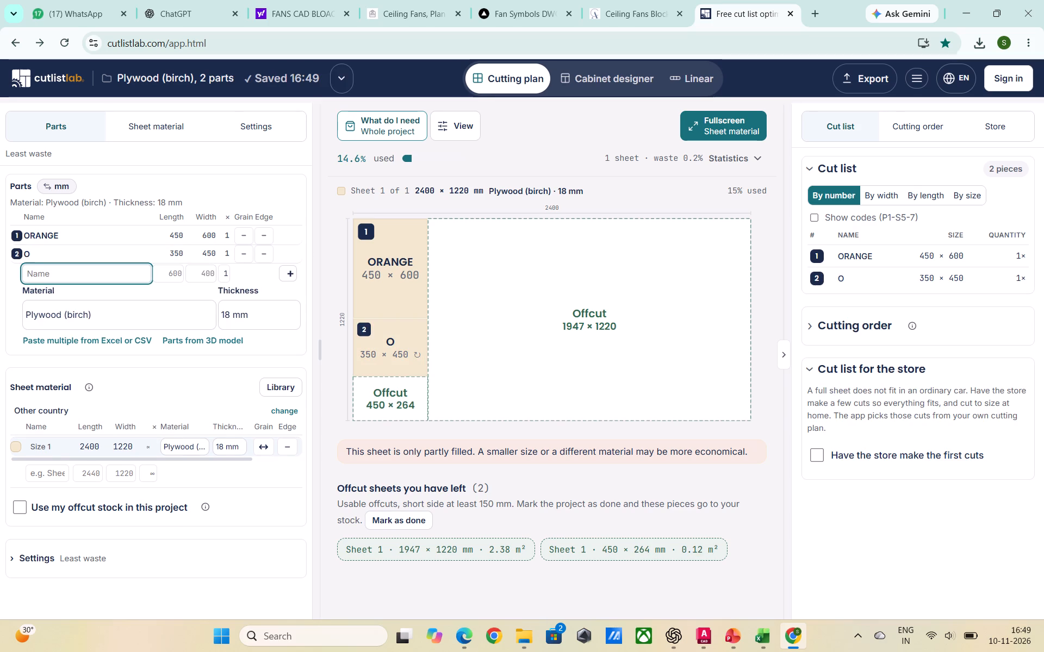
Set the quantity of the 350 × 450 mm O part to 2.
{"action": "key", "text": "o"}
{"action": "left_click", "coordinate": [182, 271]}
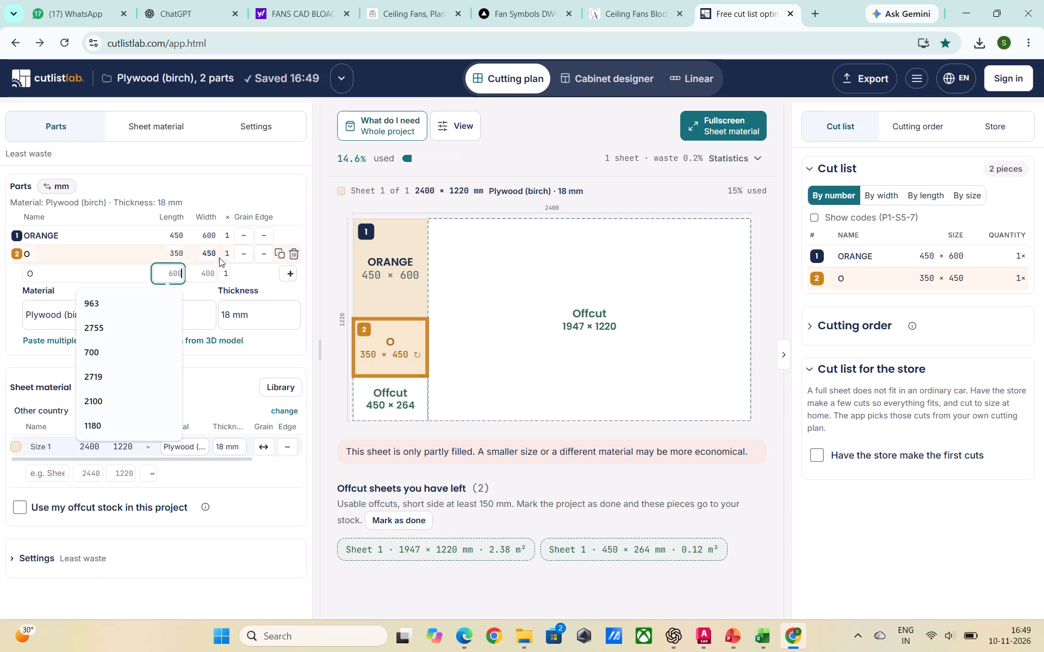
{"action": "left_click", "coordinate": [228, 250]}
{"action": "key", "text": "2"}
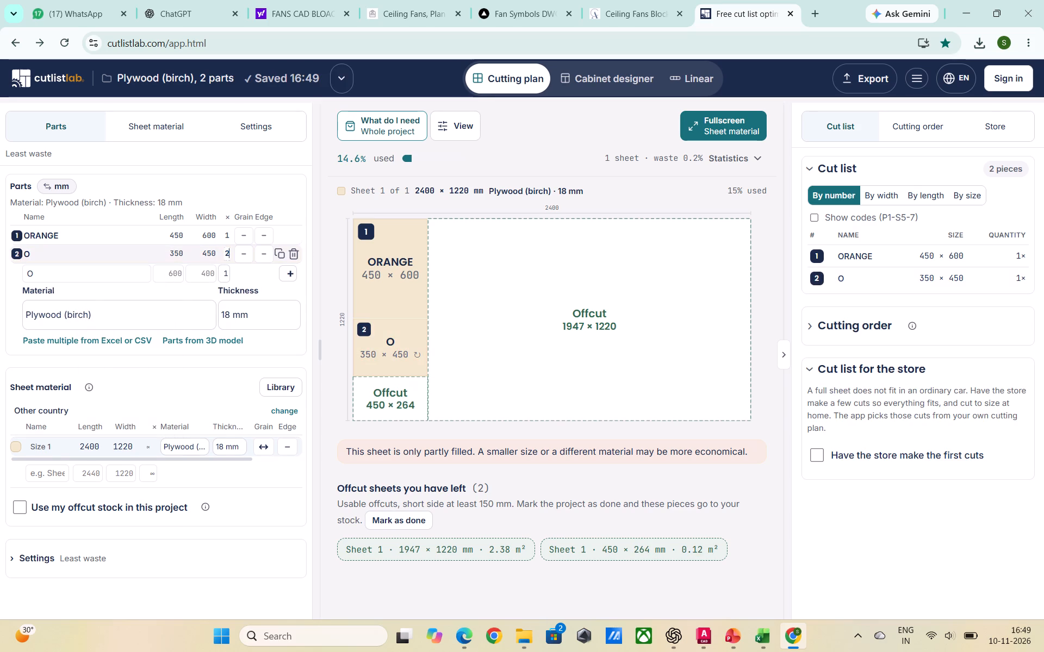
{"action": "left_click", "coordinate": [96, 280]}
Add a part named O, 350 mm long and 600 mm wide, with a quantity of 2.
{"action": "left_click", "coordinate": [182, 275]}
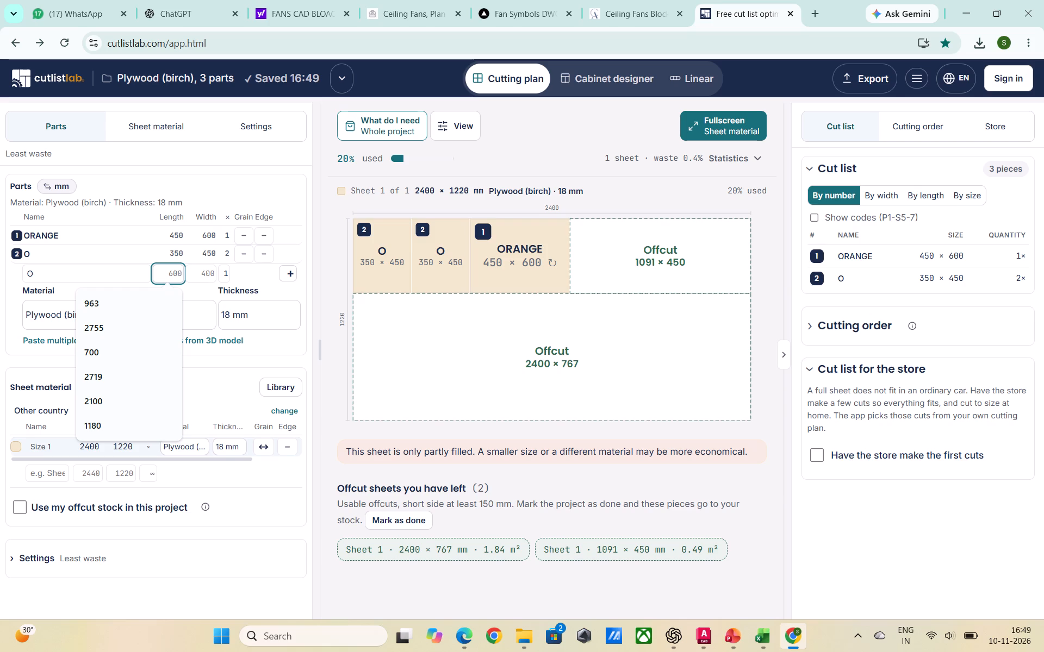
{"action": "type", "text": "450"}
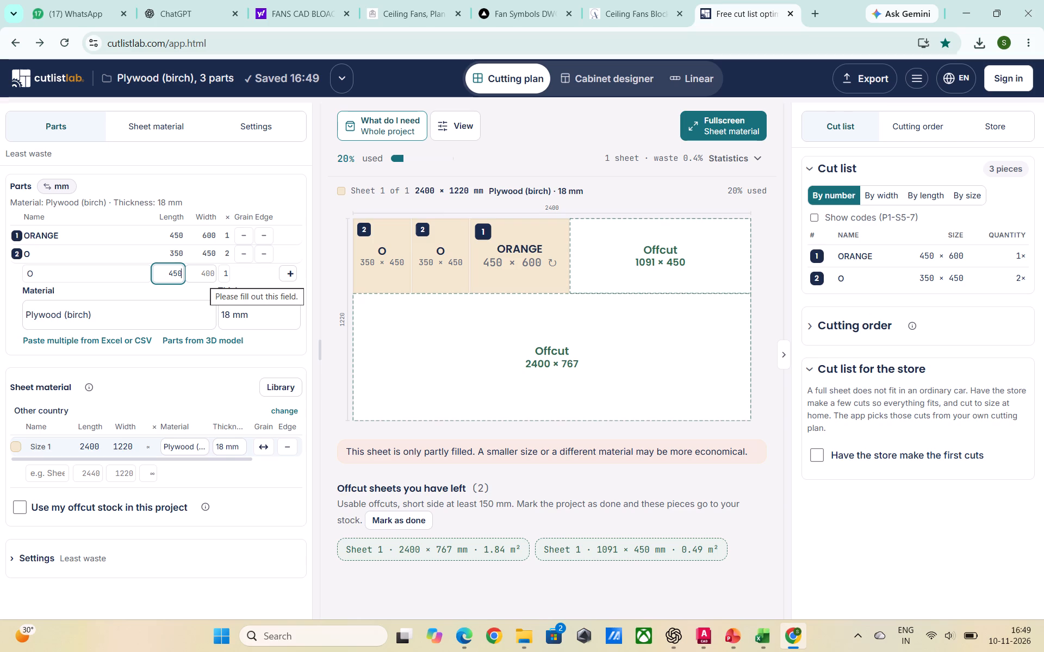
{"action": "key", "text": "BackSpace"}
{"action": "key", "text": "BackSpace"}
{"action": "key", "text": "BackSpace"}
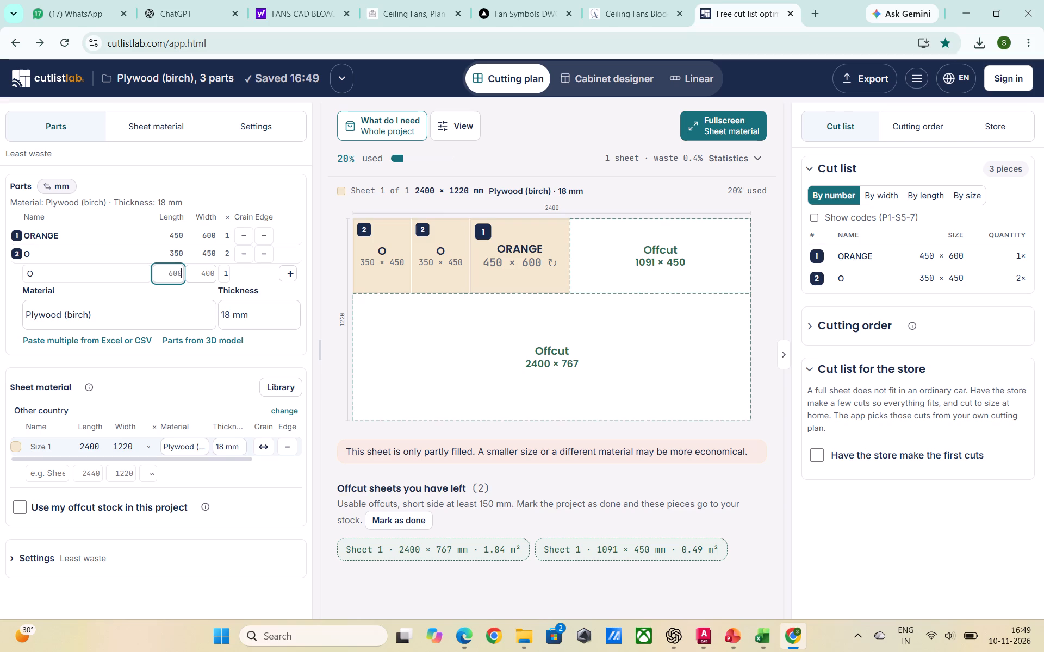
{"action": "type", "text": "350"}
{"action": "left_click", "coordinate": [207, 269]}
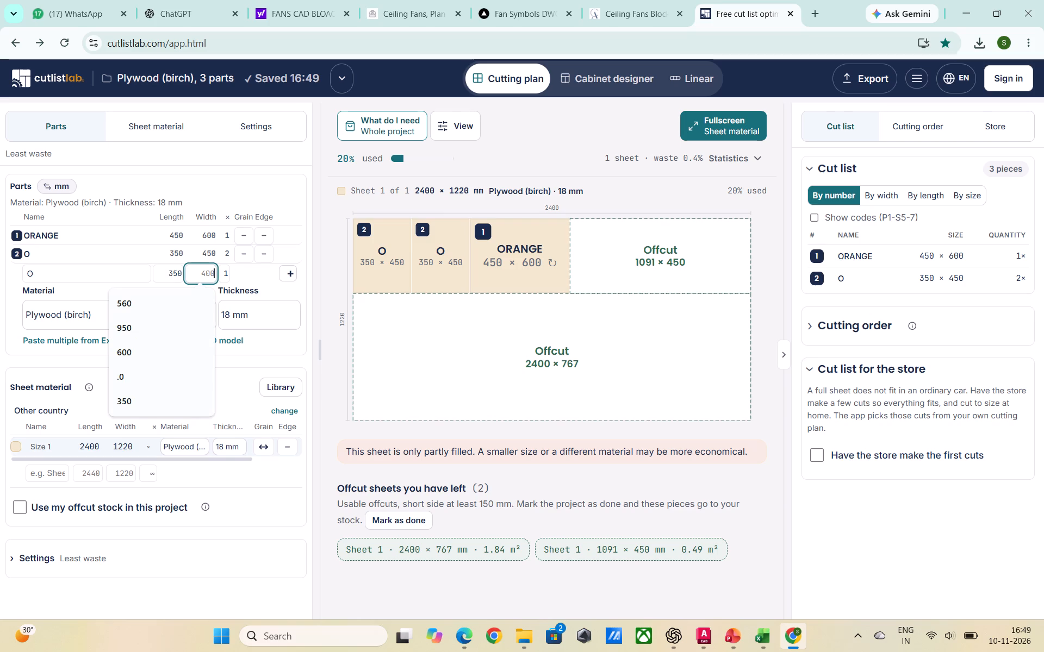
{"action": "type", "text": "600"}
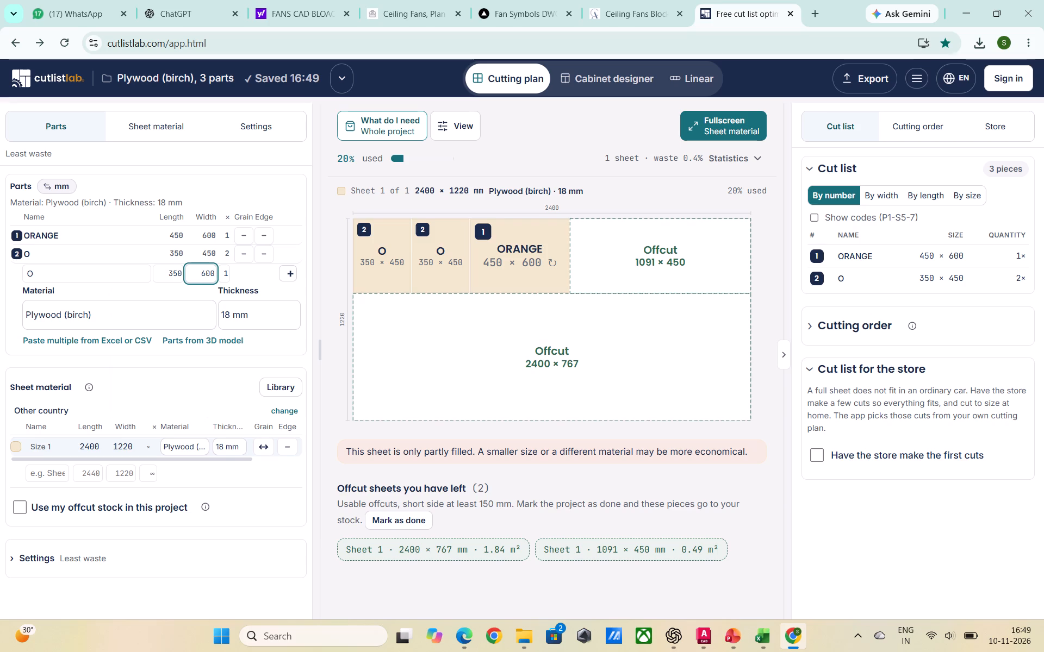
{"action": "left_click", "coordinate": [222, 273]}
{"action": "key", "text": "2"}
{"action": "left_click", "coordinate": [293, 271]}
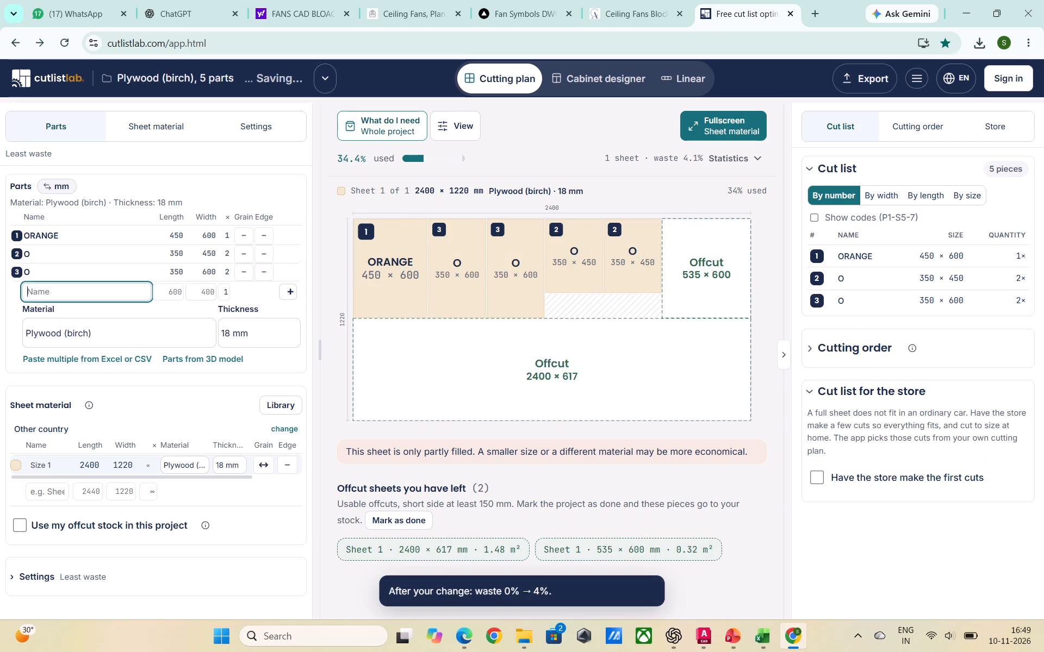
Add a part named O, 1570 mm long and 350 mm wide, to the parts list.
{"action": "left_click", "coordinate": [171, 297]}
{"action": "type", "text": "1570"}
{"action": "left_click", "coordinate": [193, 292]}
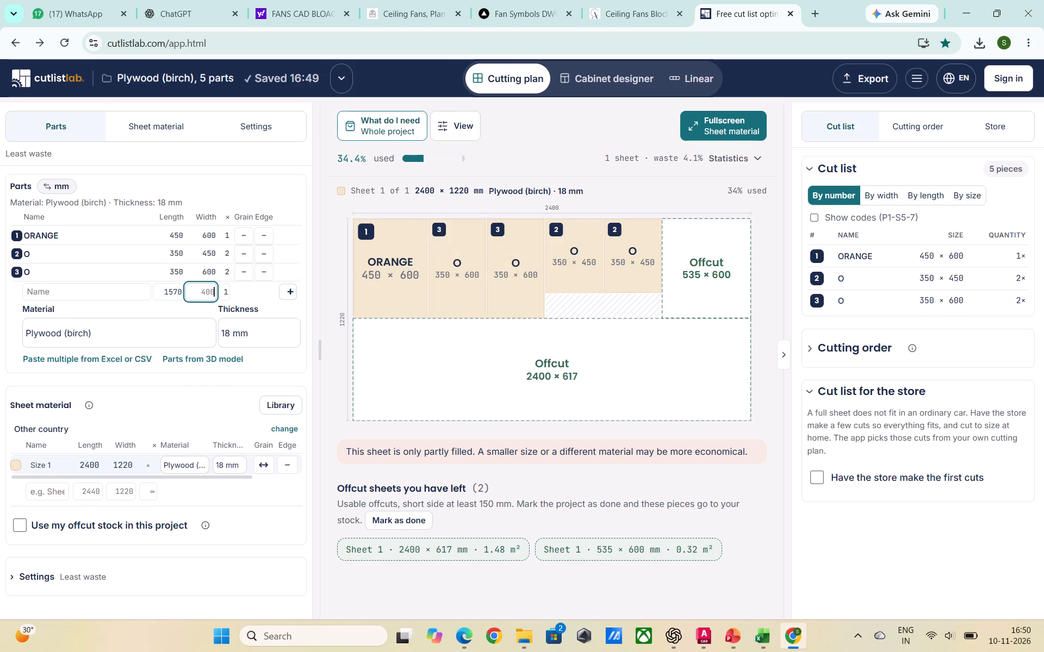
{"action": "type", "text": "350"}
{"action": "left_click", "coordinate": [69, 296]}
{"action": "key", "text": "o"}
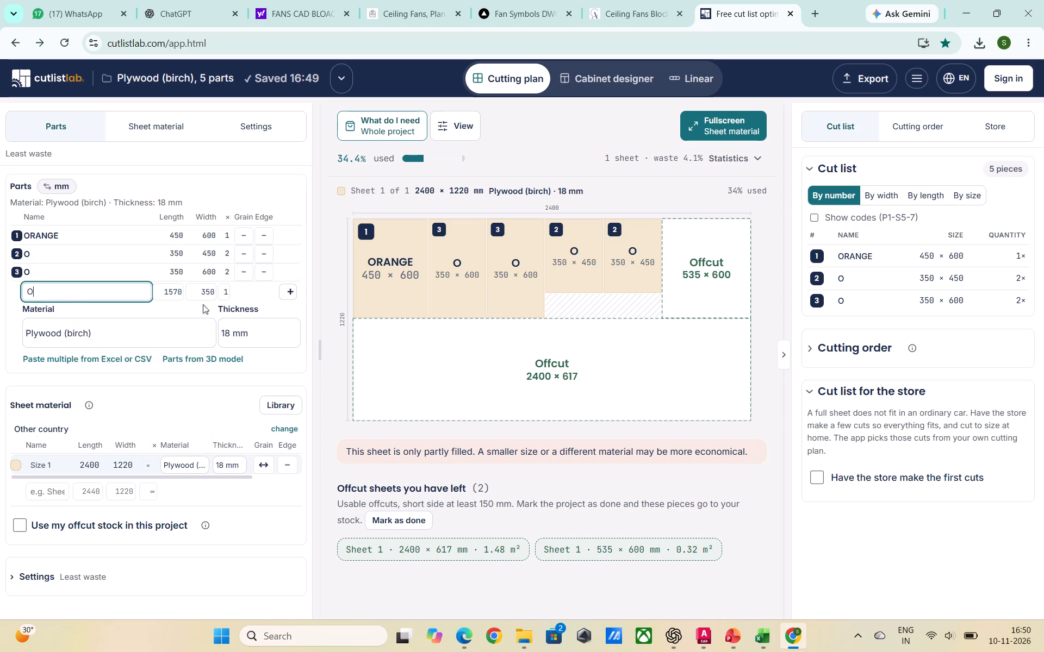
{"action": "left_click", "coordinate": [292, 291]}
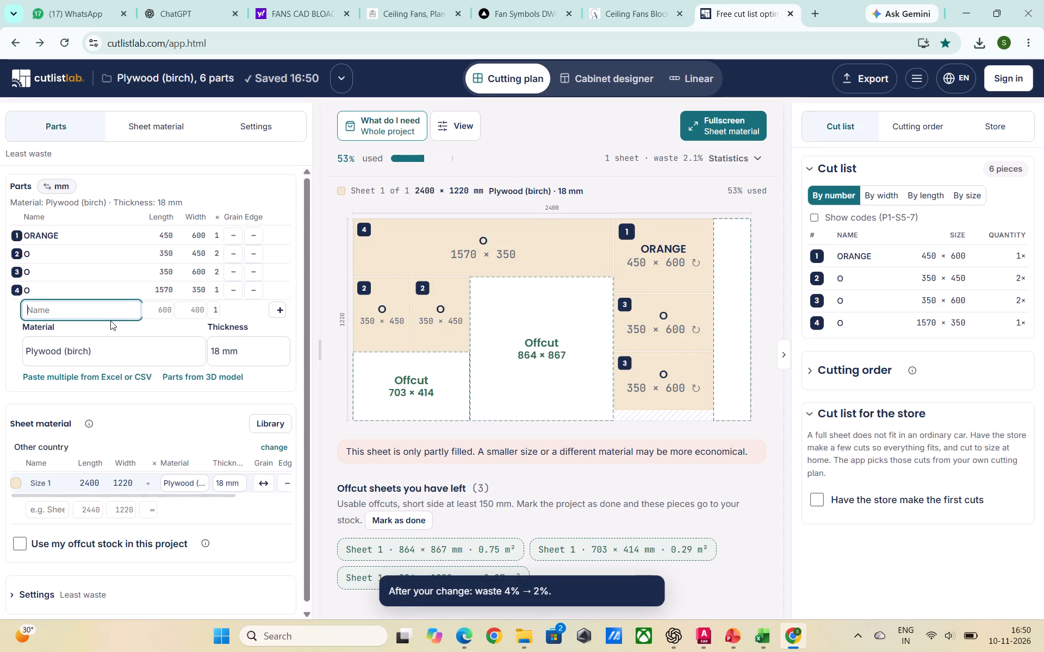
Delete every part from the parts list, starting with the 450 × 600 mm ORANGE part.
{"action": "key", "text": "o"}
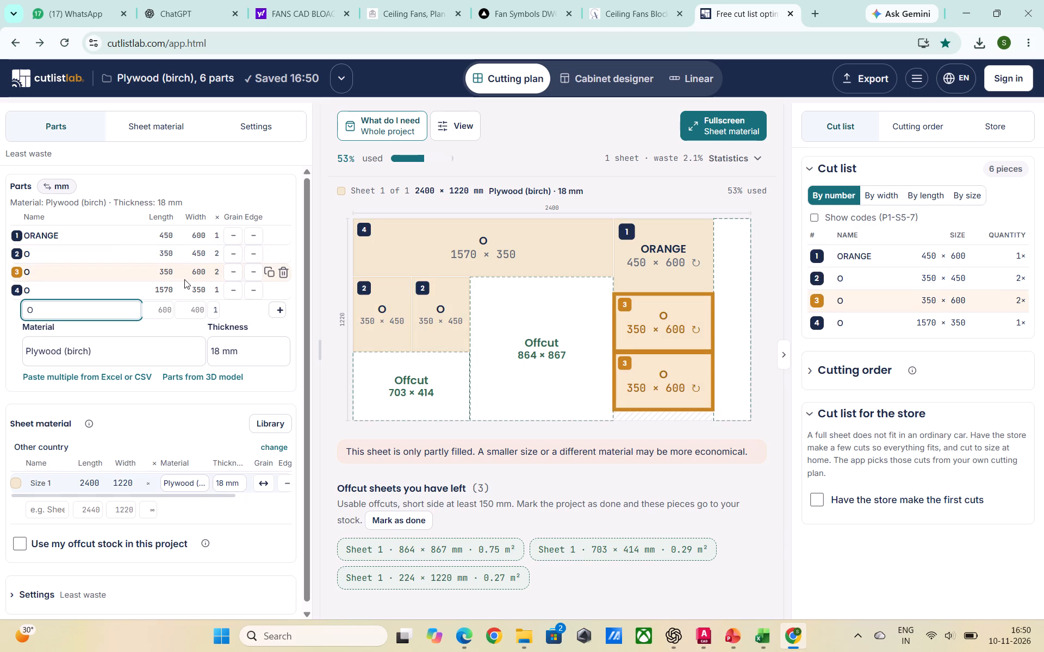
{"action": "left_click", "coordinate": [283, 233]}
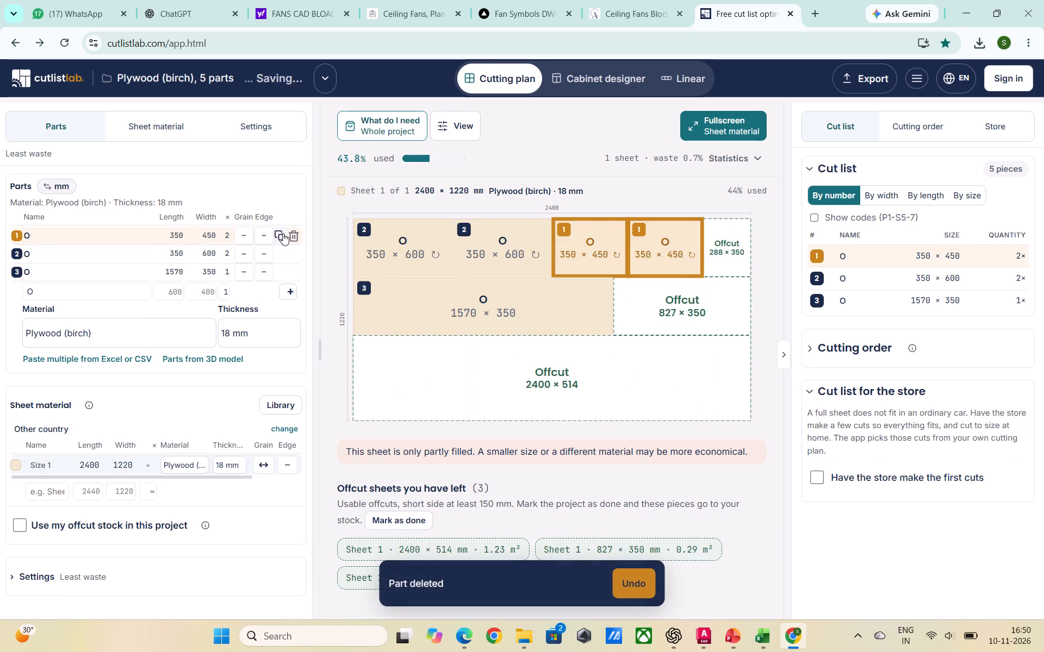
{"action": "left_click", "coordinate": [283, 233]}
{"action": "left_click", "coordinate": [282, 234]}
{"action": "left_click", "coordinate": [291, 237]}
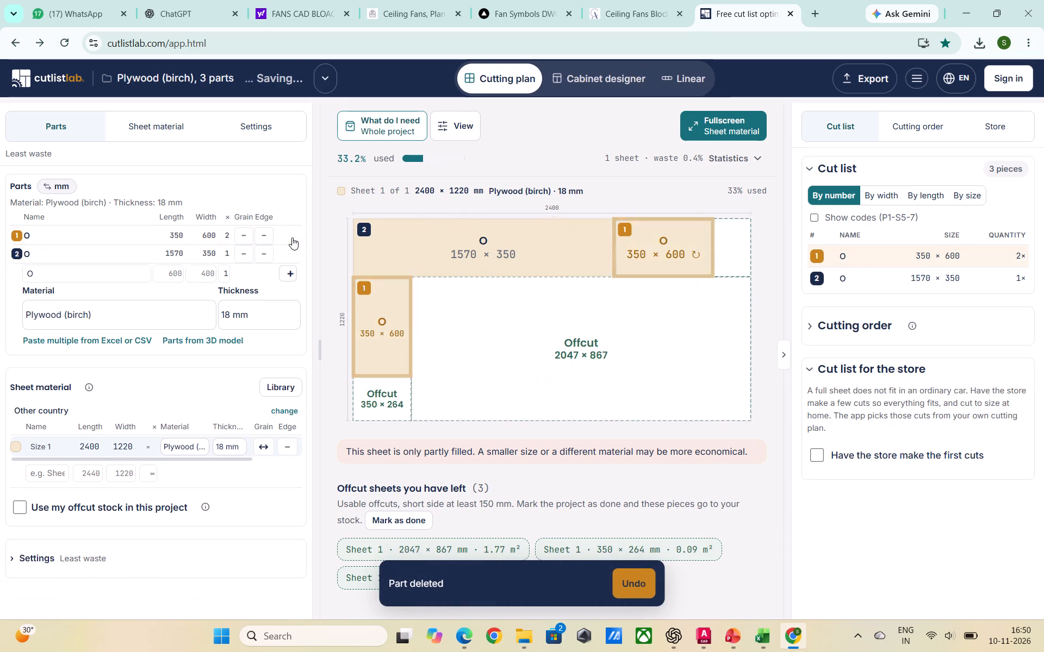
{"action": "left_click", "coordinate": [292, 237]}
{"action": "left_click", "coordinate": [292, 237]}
Add a part named ORANGE, 450 mm long and 600 mm wide, to the emptied parts list.
{"action": "left_click", "coordinate": [57, 223]}
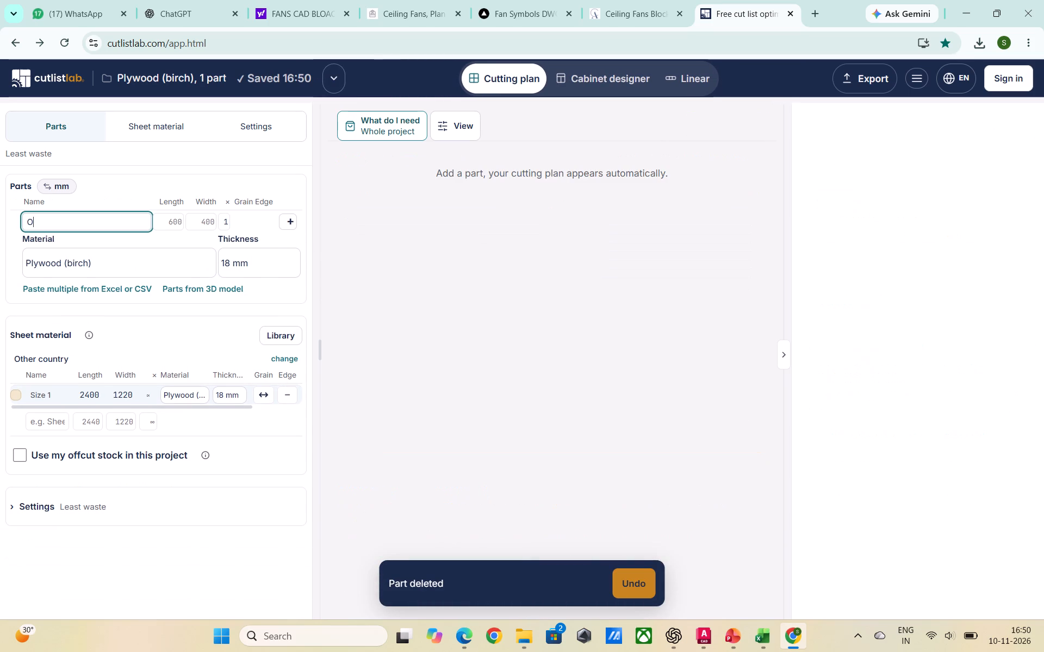
{"action": "type", "text": "RANGE"}
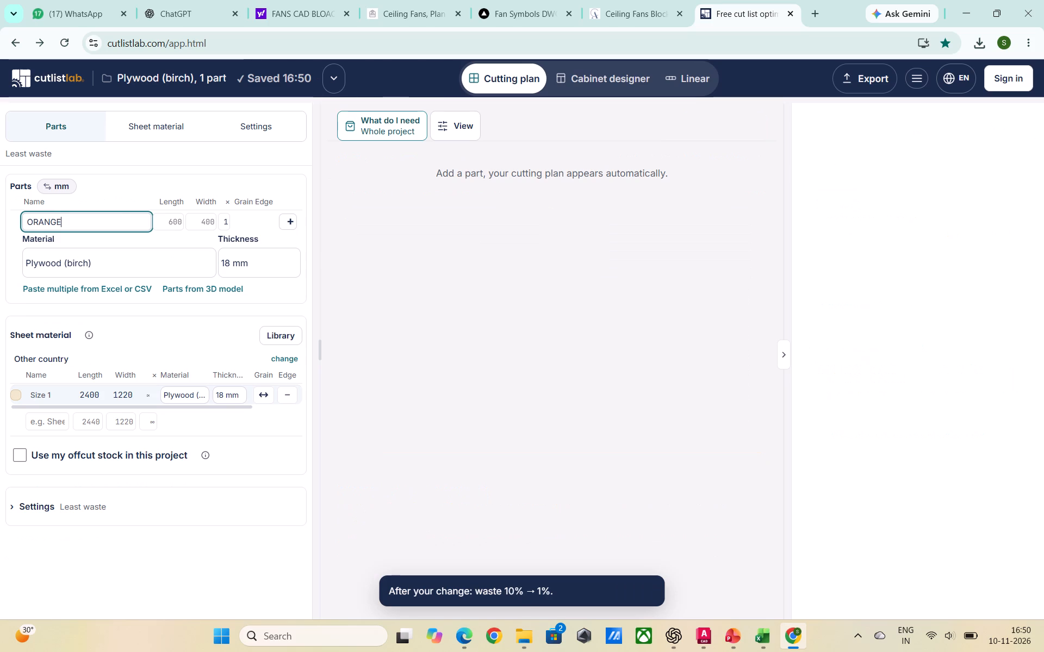
{"action": "left_click", "coordinate": [166, 217]}
{"action": "type", "text": "450"}
{"action": "key", "text": "Return"}
{"action": "type", "text": "600"}
{"action": "left_click", "coordinate": [294, 223]}
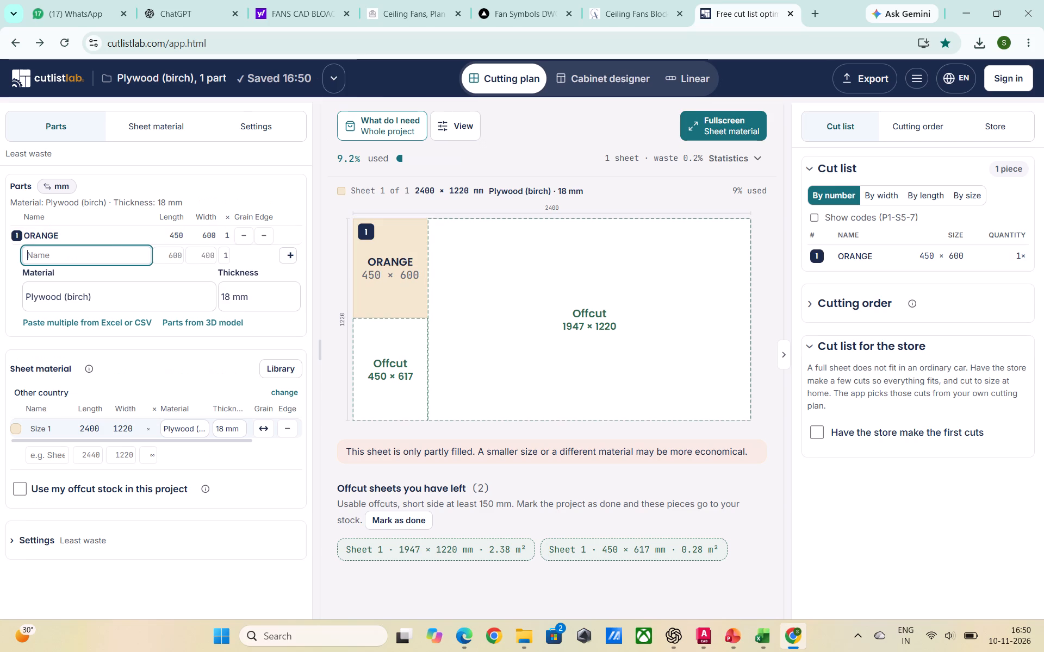
Add a part named O, 450 mm long and 350 mm wide, to the parts list.
{"action": "key", "text": "o"}
{"action": "left_click", "coordinate": [165, 259]}
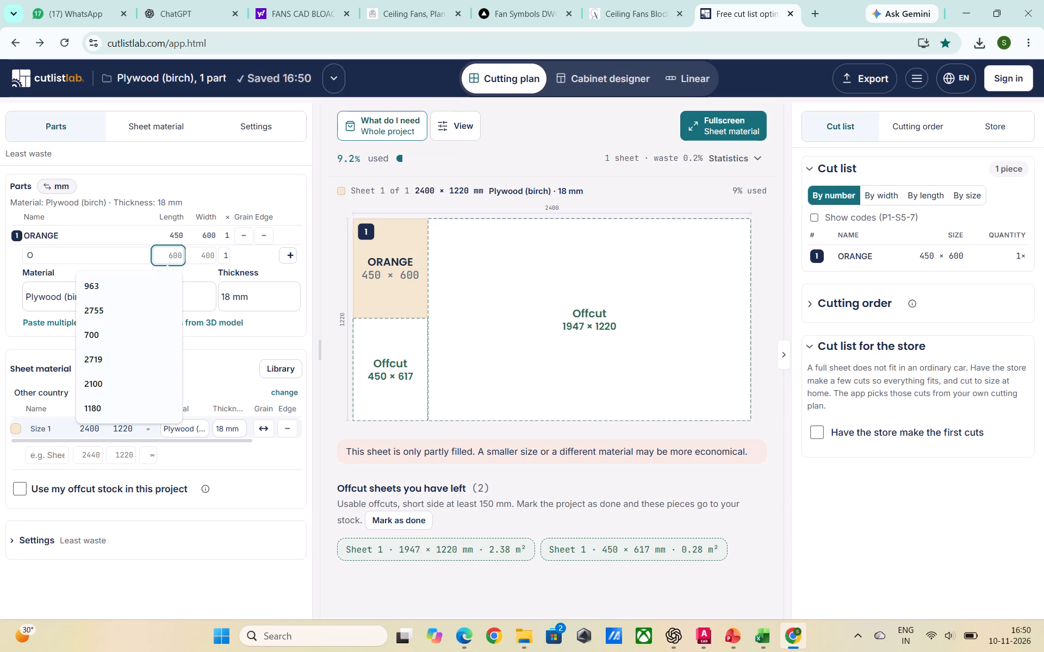
{"action": "type", "text": "350"}
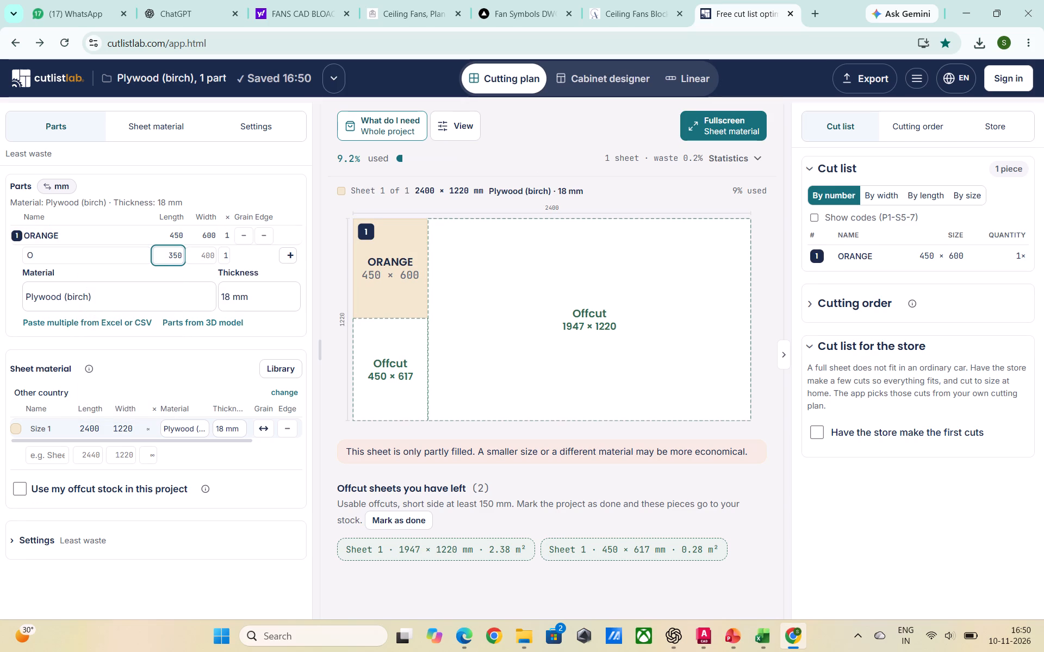
{"action": "key", "text": "BackSpace"}
{"action": "key", "text": "BackSpace"}
{"action": "key", "text": "BackSpace"}
{"action": "type", "text": "450"}
{"action": "left_click", "coordinate": [206, 259]}
{"action": "type", "text": "350"}
{"action": "left_click", "coordinate": [290, 250]}
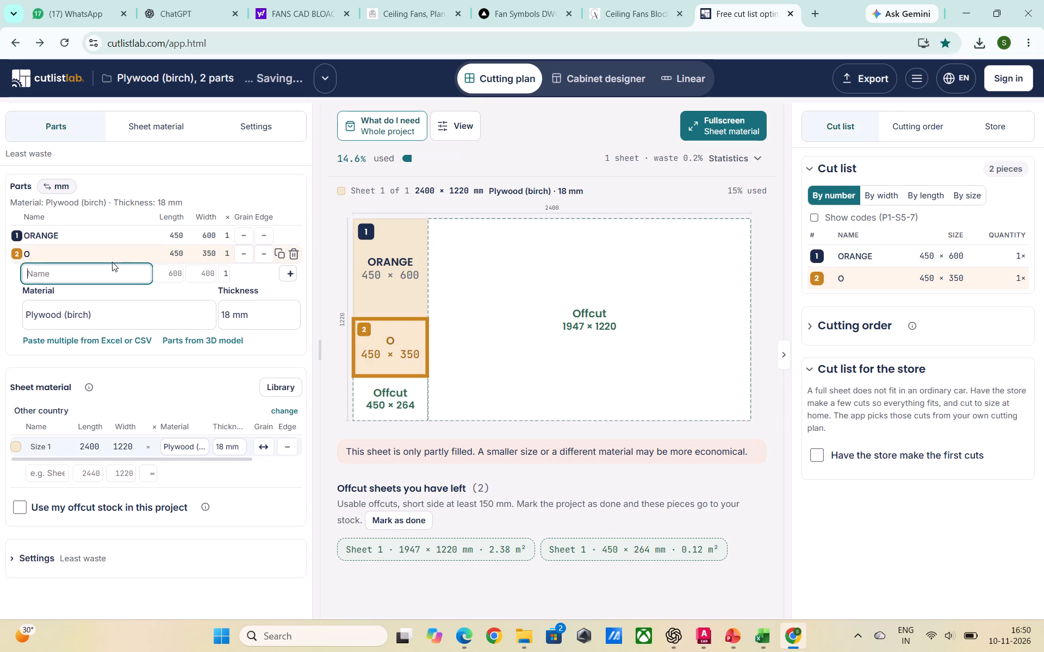
Add a part named O, 350 mm long and 600 mm wide, with a quantity of 2.
{"action": "key", "text": "o"}
{"action": "left_click", "coordinate": [171, 269]}
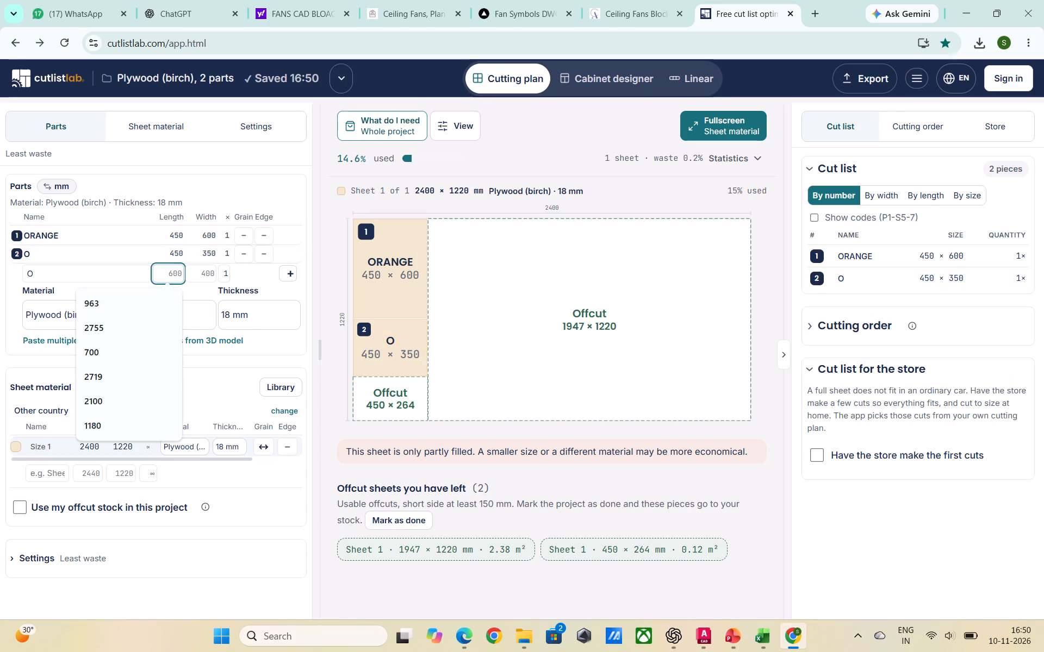
{"action": "key", "text": "5"}
{"action": "key", "text": "BackSpace"}
{"action": "type", "text": "350"}
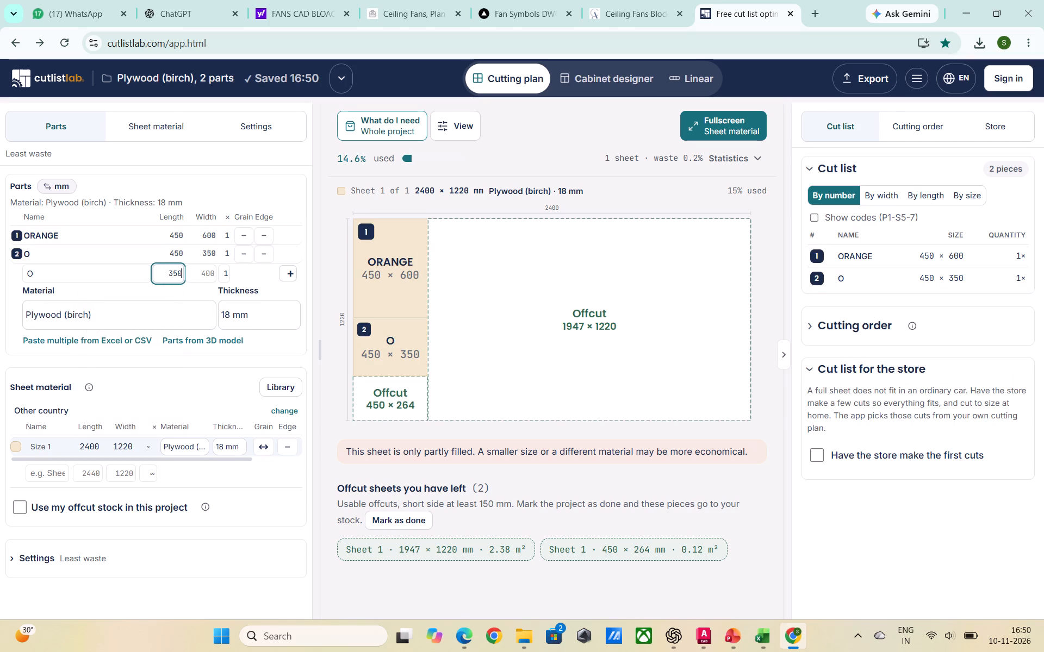
{"action": "key", "text": "Return"}
{"action": "type", "text": "600"}
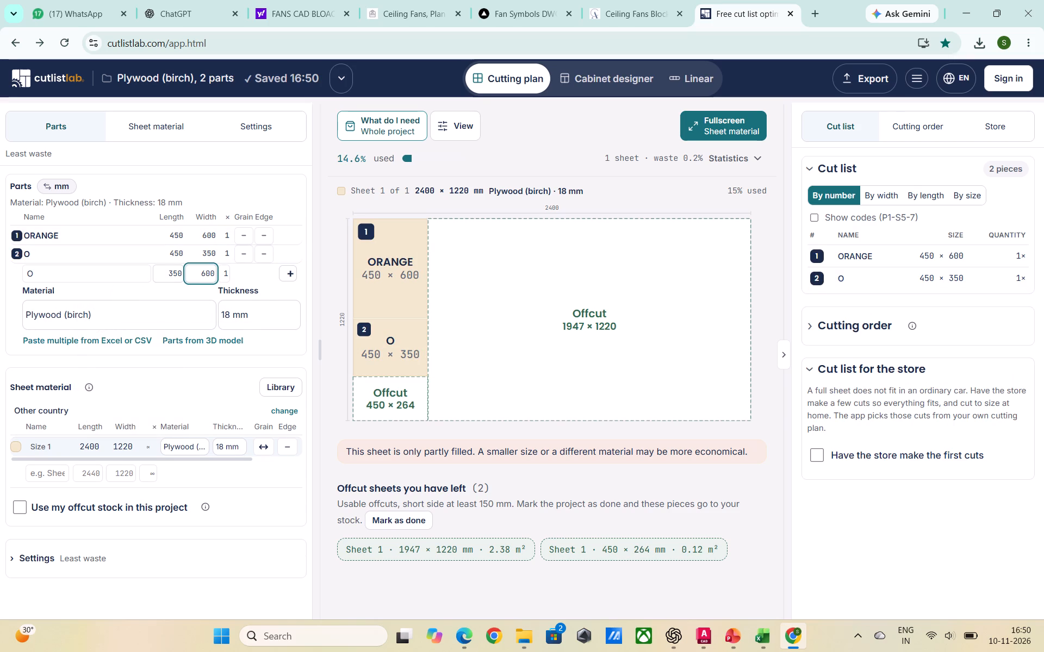
{"action": "left_click", "coordinate": [227, 278]}
{"action": "key", "text": "2"}
{"action": "left_click", "coordinate": [285, 271]}
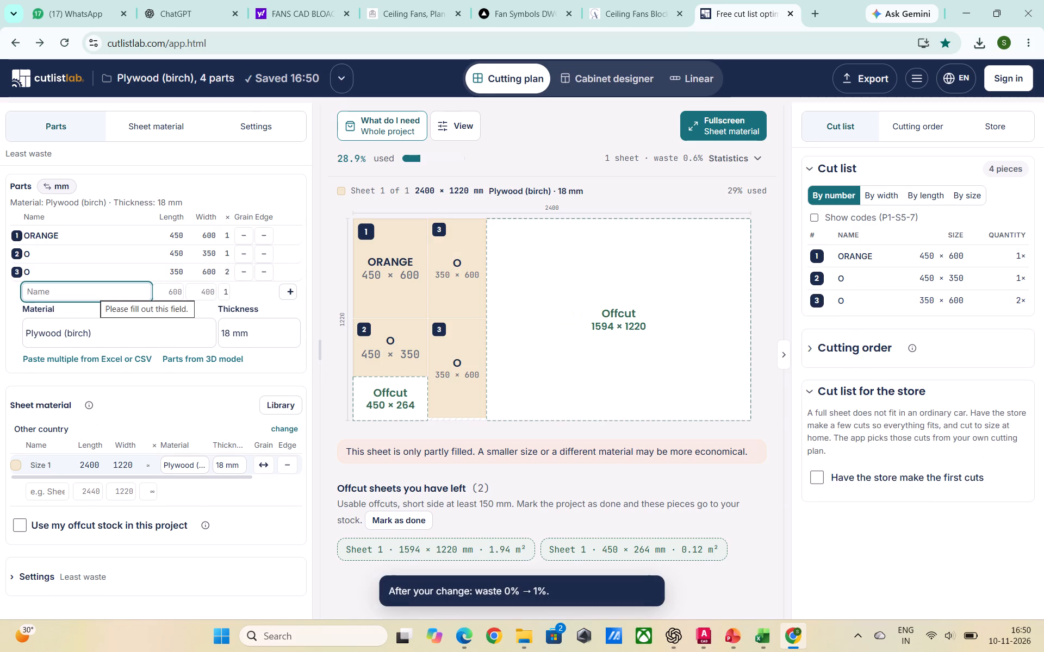
Add a part named O, 1570 mm long and 350 mm wide, to the parts list.
{"action": "key", "text": "o"}
{"action": "left_click", "coordinate": [170, 288]}
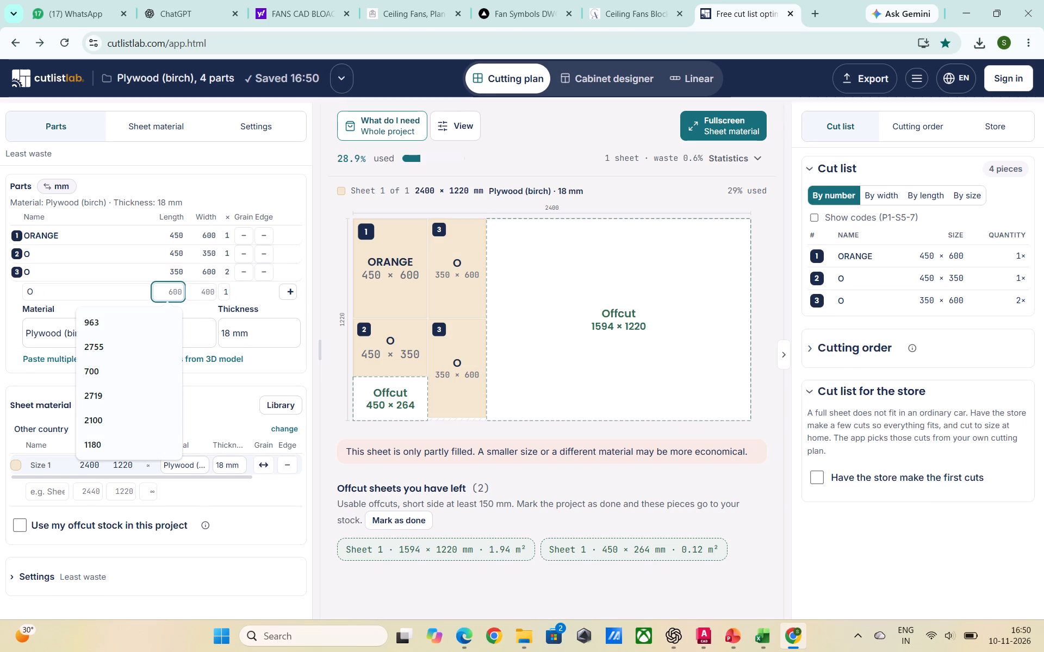
{"action": "type", "text": "1570"}
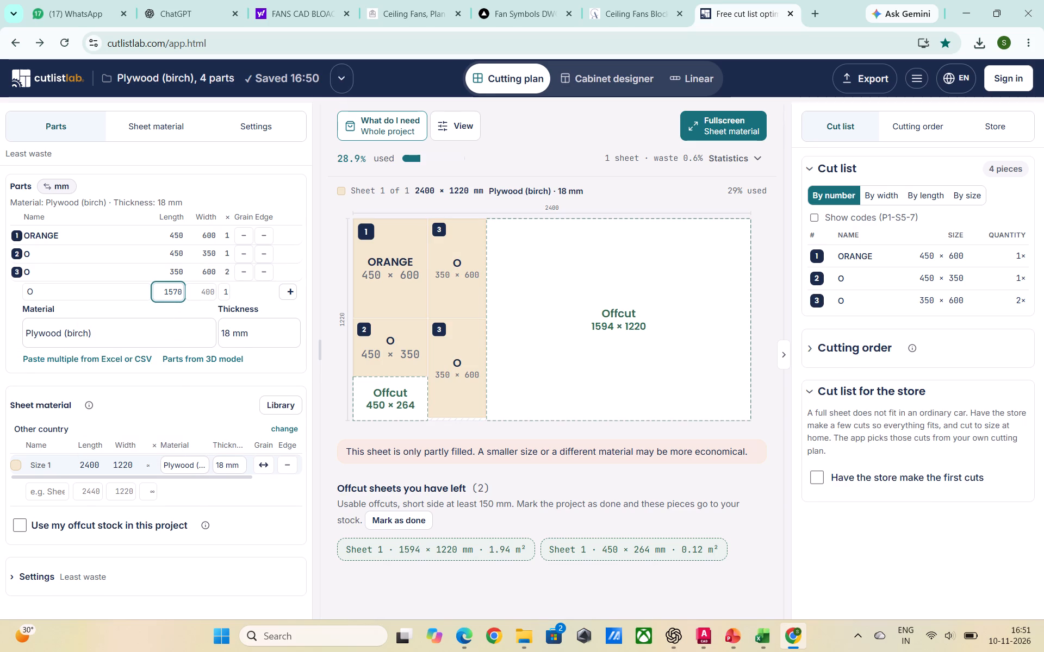
{"action": "left_click", "coordinate": [196, 298]}
{"action": "type", "text": "350"}
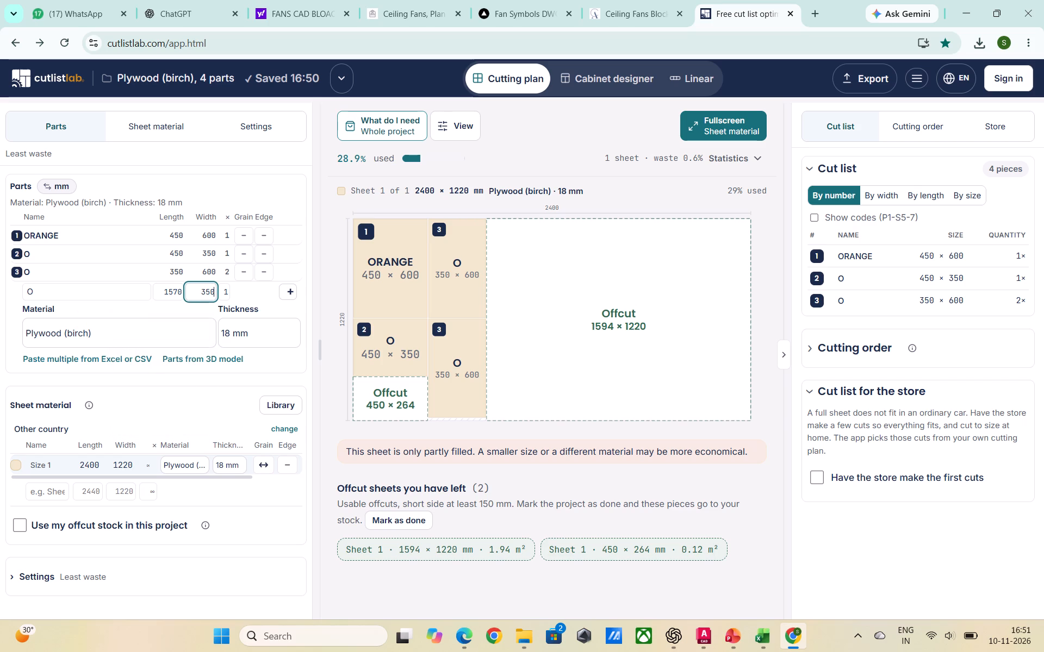
{"action": "left_click", "coordinate": [287, 289]}
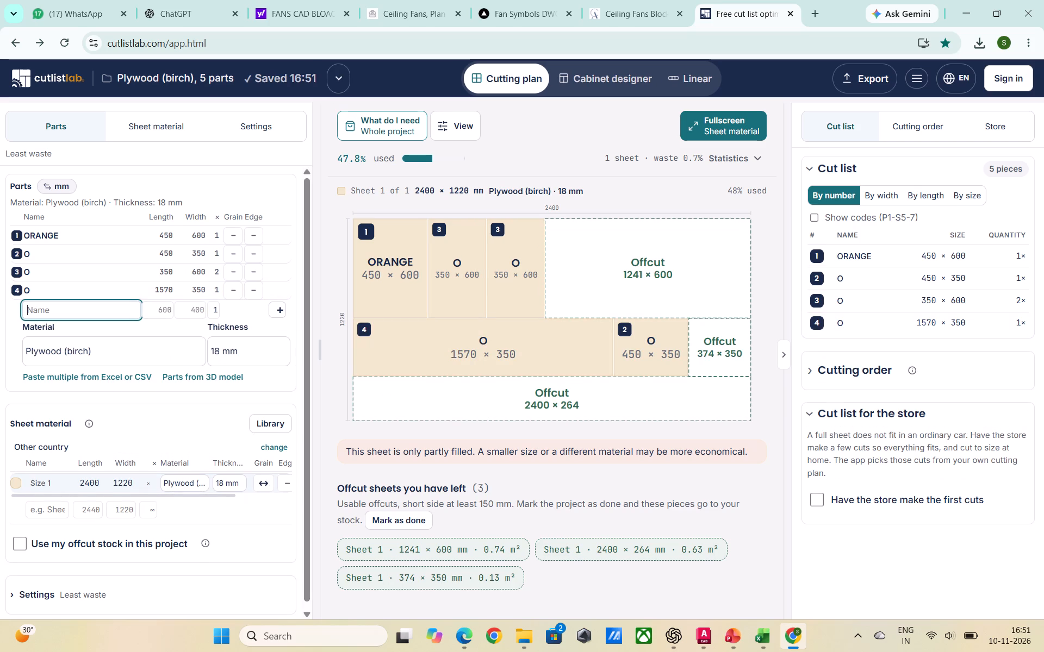
Add a part named O, 600 mm long and 1200 mm wide, to the parts list.
{"action": "key", "text": "o"}
{"action": "left_click", "coordinate": [163, 311]}
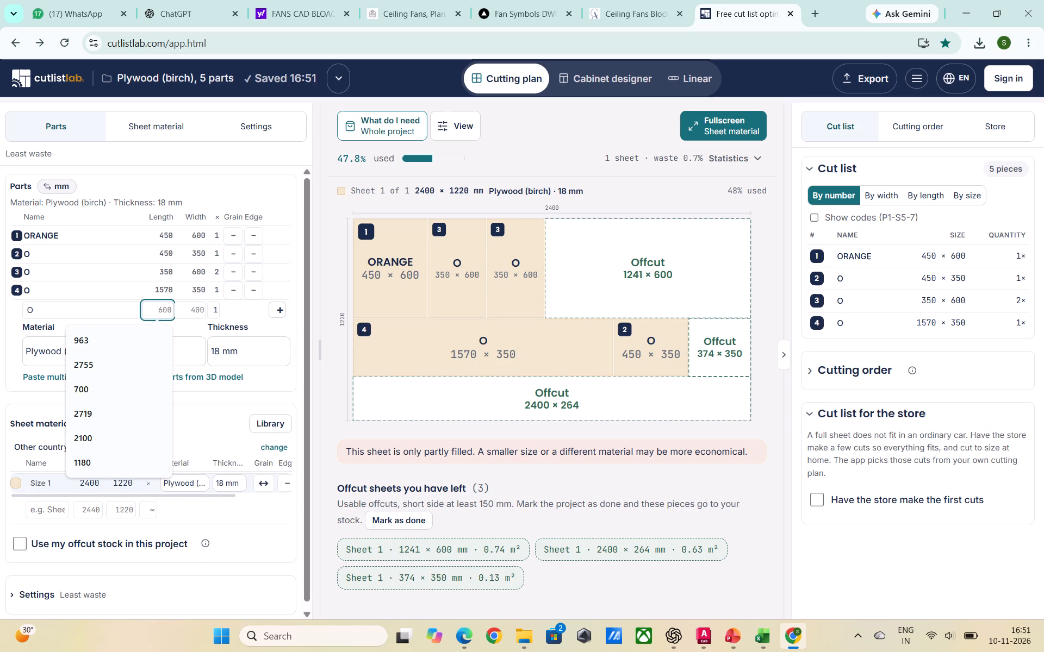
{"action": "type", "text": "600"}
{"action": "left_click", "coordinate": [196, 308]}
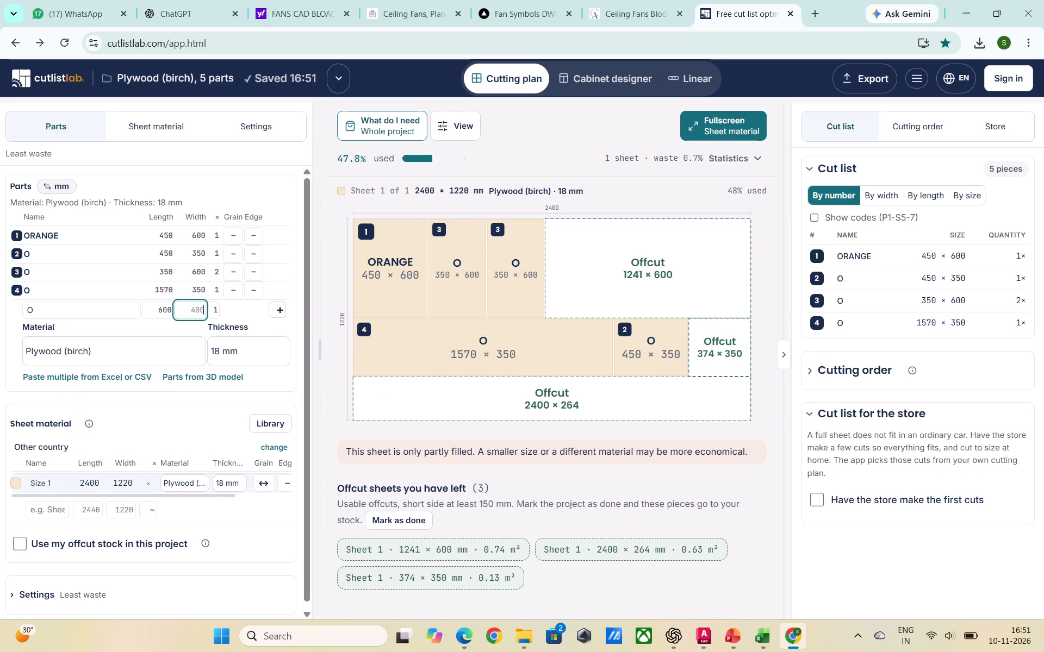
{"action": "key", "text": "1"}
{"action": "key", "text": "2"}
{"action": "type", "text": "00"}
{"action": "left_click", "coordinate": [269, 314]}
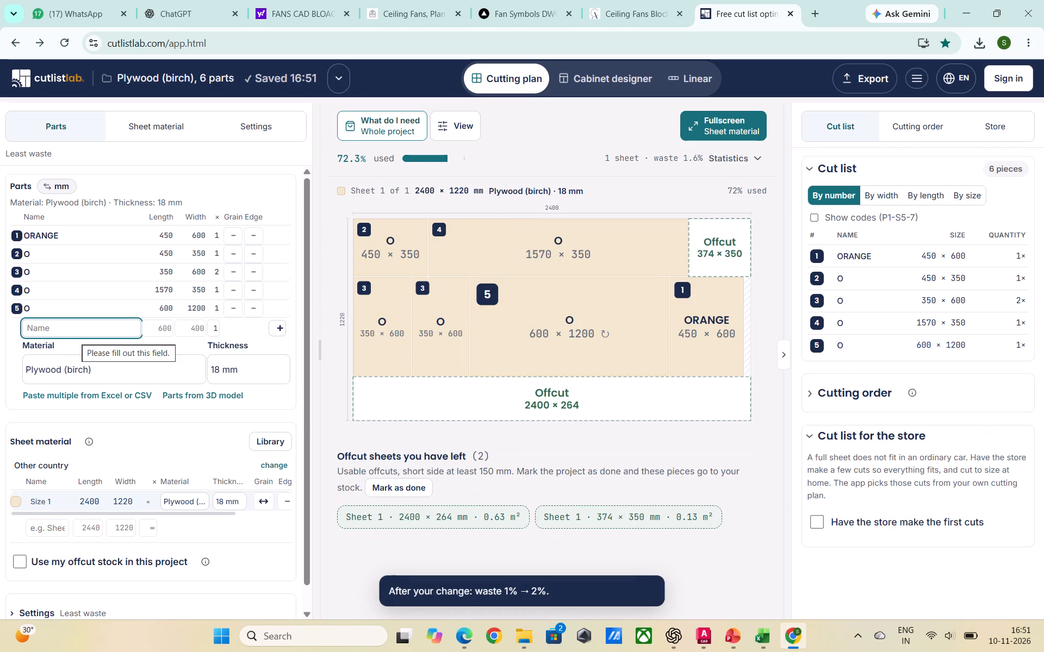
Add a part named O, 125 mm long and 600 mm wide, with a quantity of 2.
{"action": "key", "text": "o"}
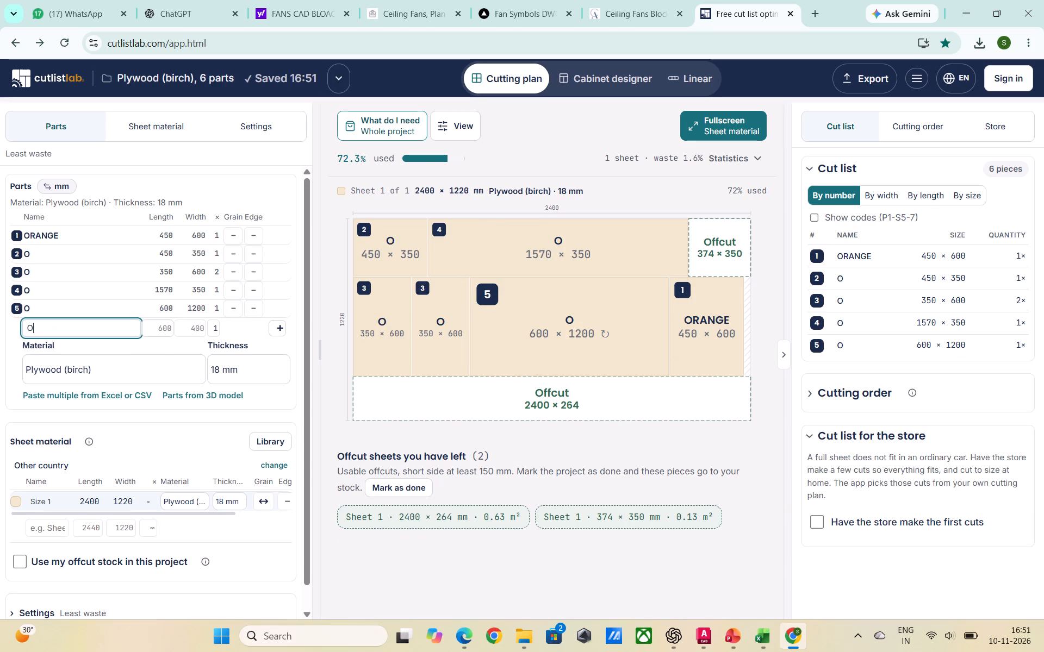
{"action": "left_click", "coordinate": [161, 329]}
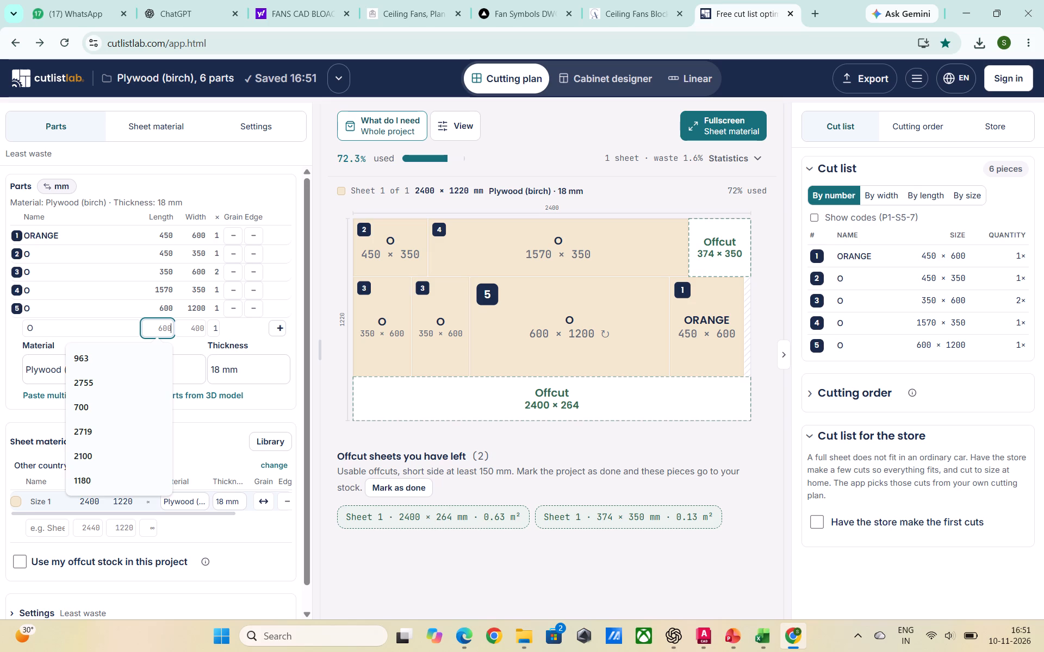
{"action": "type", "text": "12"}
{"action": "key", "text": "5"}
{"action": "left_click", "coordinate": [199, 329]}
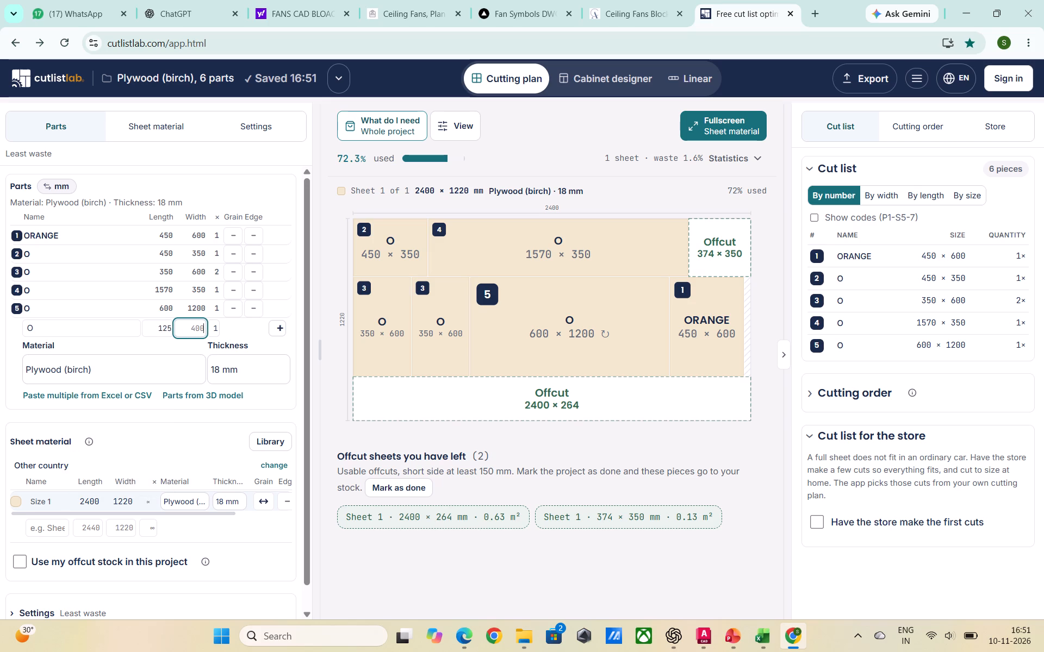
{"action": "type", "text": "600"}
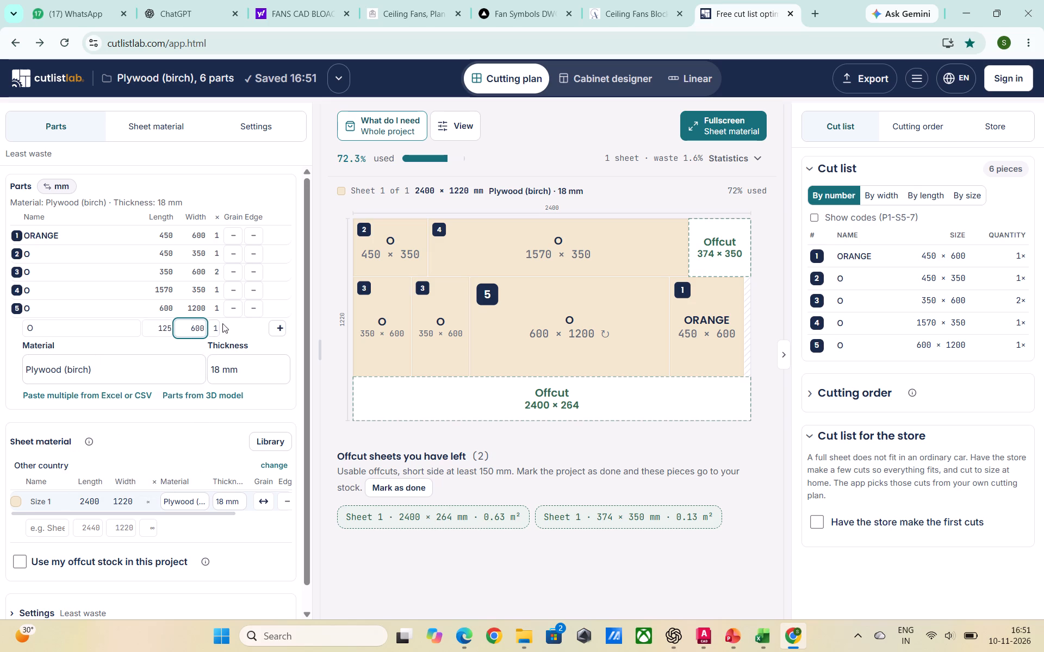
{"action": "left_click", "coordinate": [216, 330]}
{"action": "key", "text": "2"}
{"action": "left_click", "coordinate": [276, 330]}
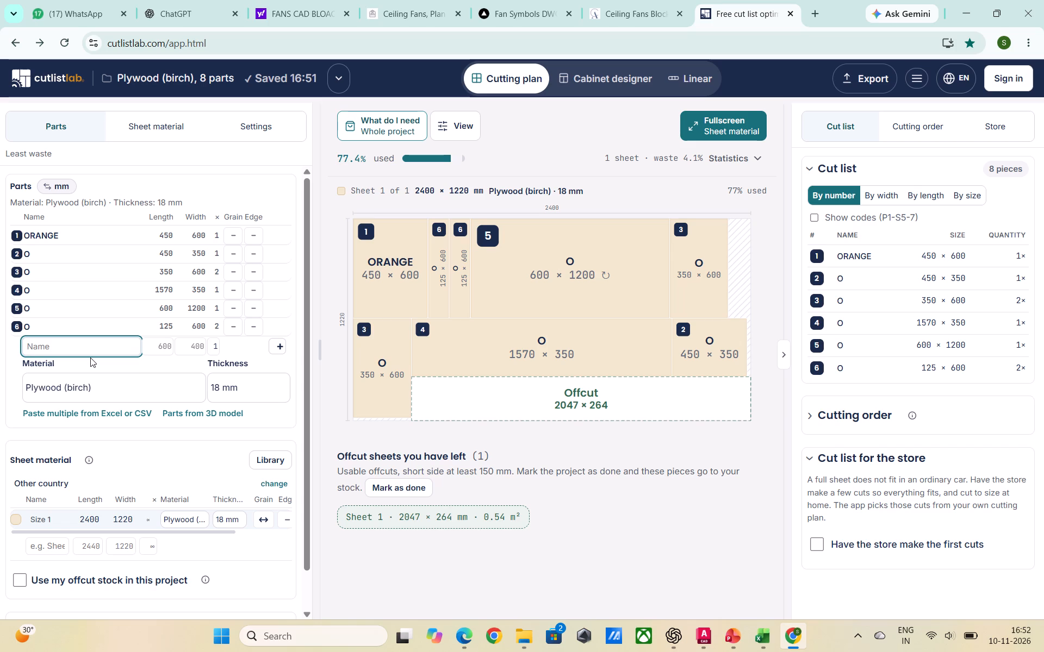
Set the quantity of the 125 × 600 mm O part to 1.
{"action": "left_click", "coordinate": [217, 329]}
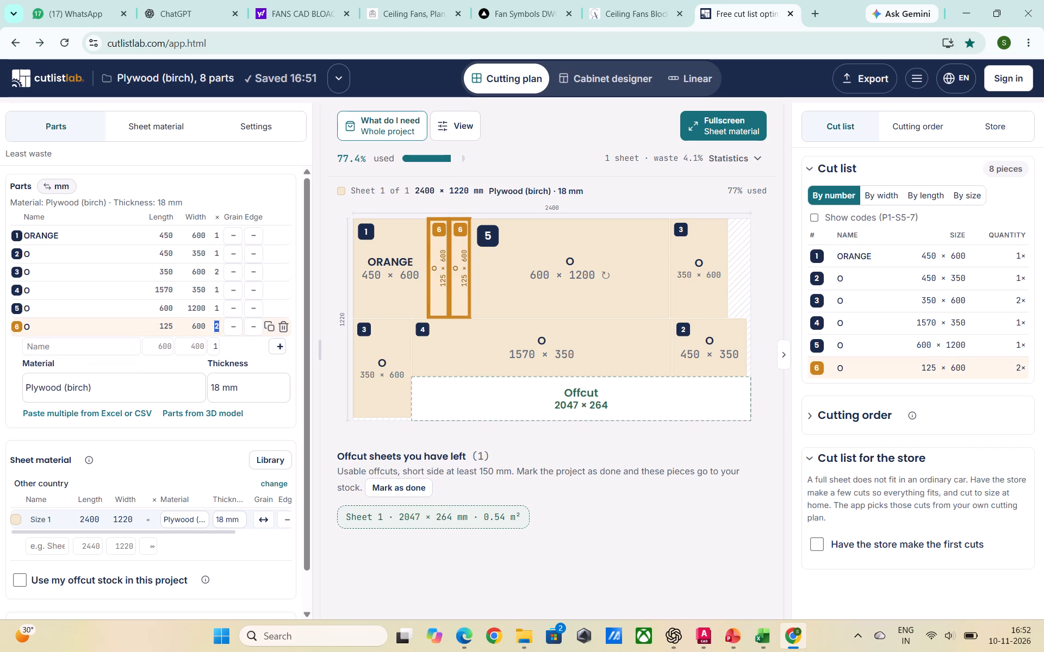
{"action": "key", "text": "1"}
{"action": "left_click", "coordinate": [242, 350]}
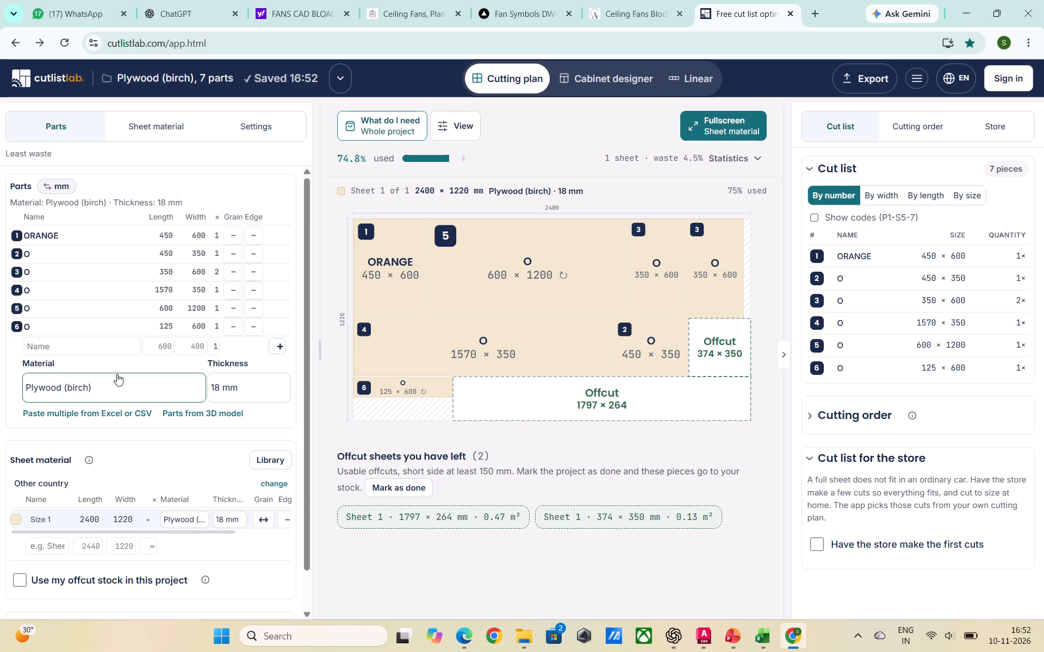
Add a part named O, 450 mm long and 600 mm wide, to the parts list.
{"action": "left_click", "coordinate": [89, 352]}
{"action": "key", "text": "o"}
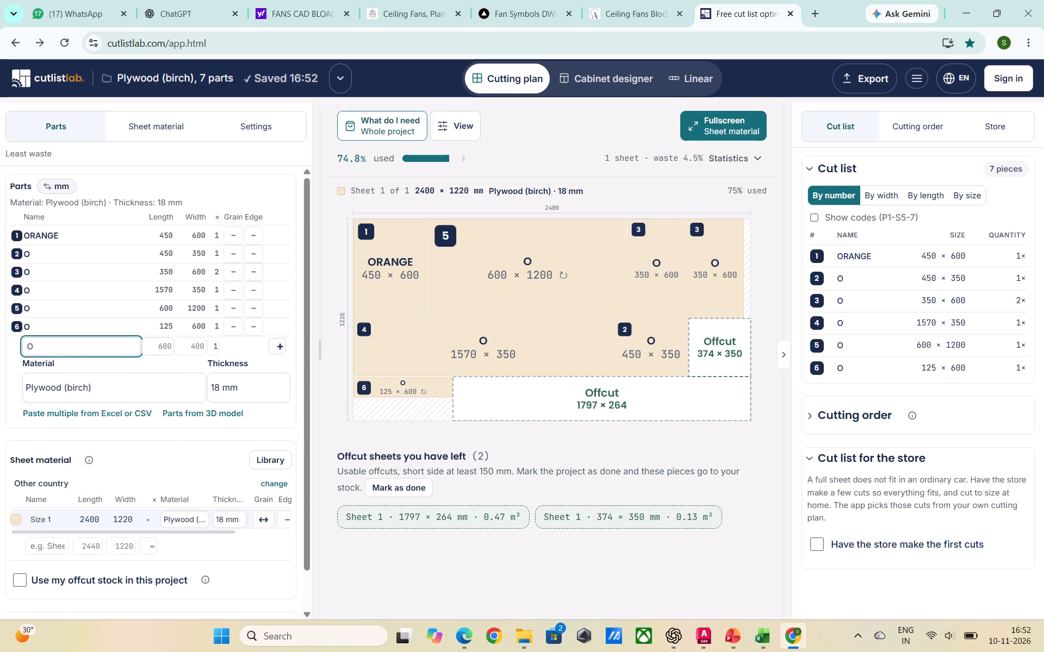
{"action": "left_click", "coordinate": [160, 347]}
{"action": "type", "text": "450"}
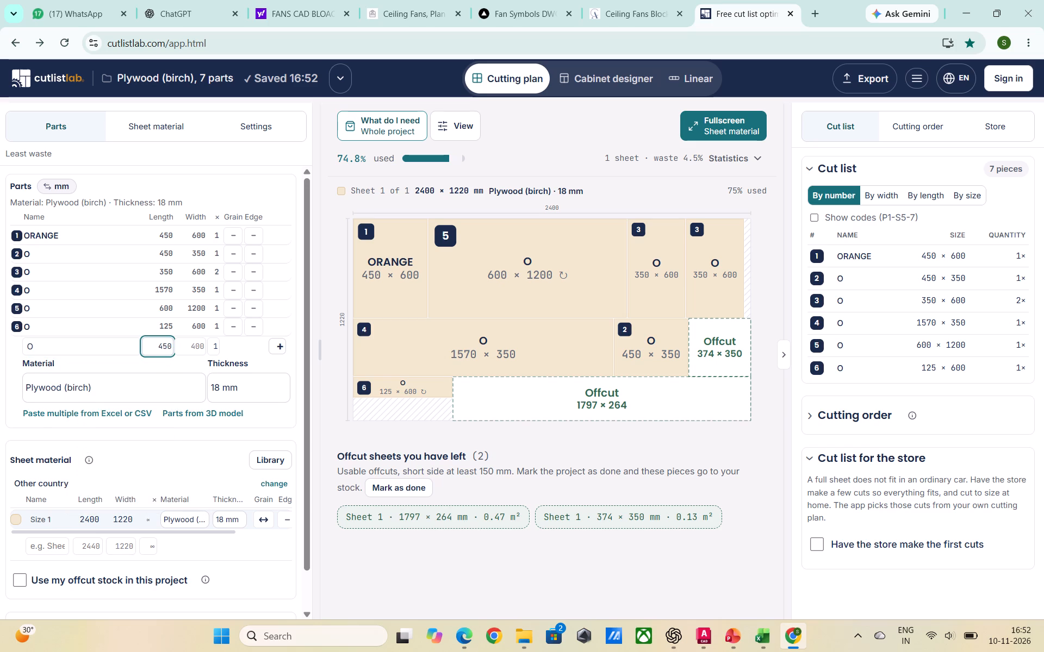
{"action": "key", "text": "Return"}
{"action": "type", "text": "600"}
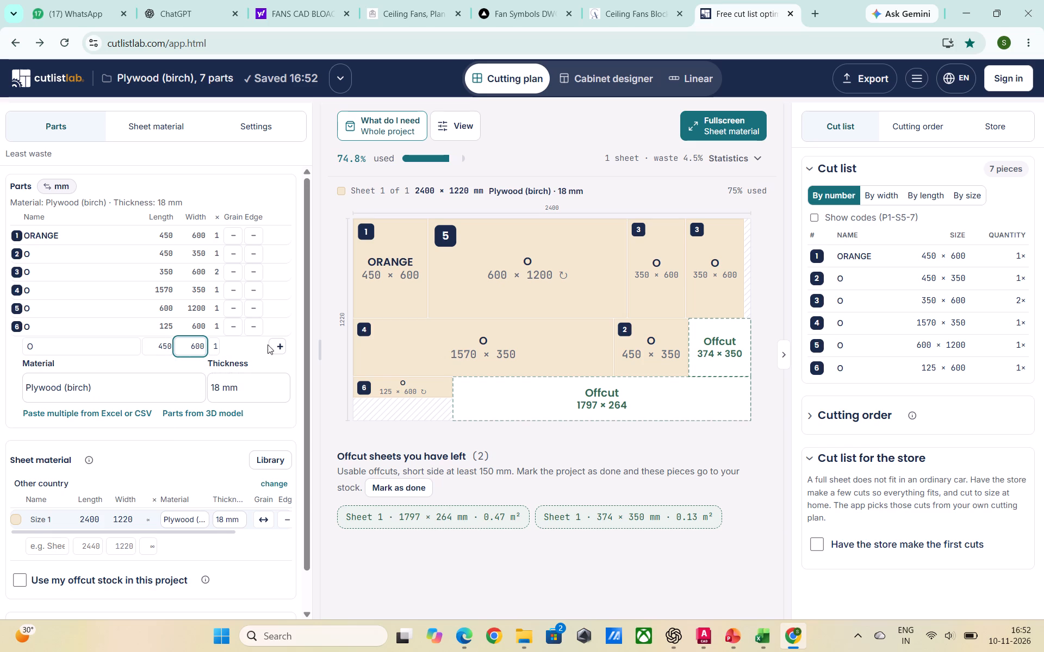
{"action": "left_click", "coordinate": [283, 344]}
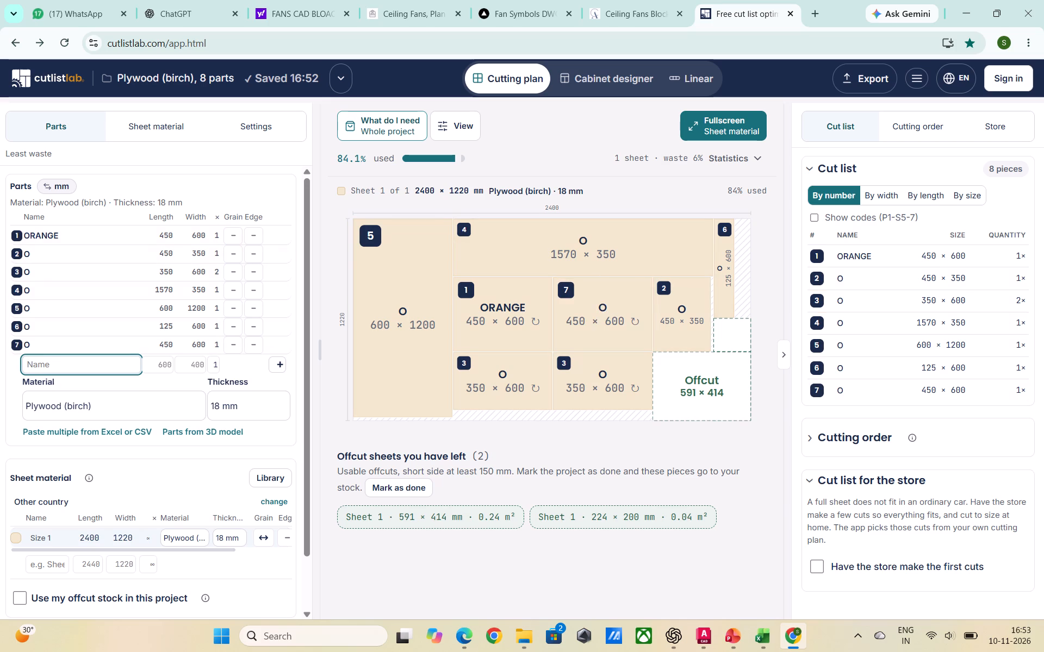
Add a part named SKERTING, 600 mm long and 100 mm wide, with a quantity of 2.
{"action": "type", "text": "SKER"}
{"action": "type", "text": "TING"}
{"action": "left_click", "coordinate": [168, 368]}
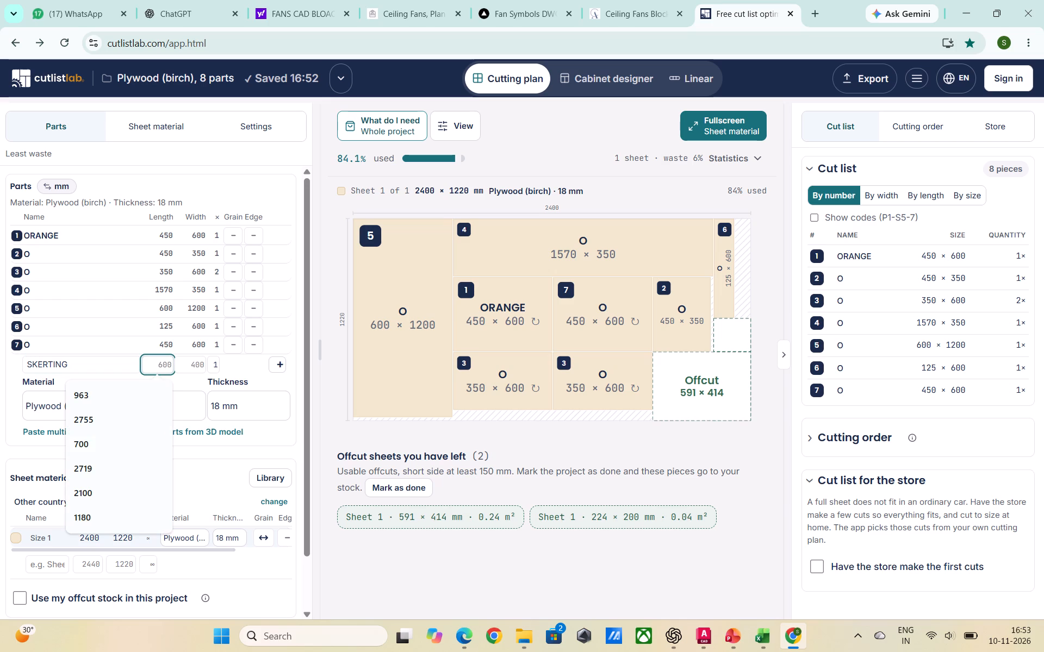
{"action": "type", "text": "100"}
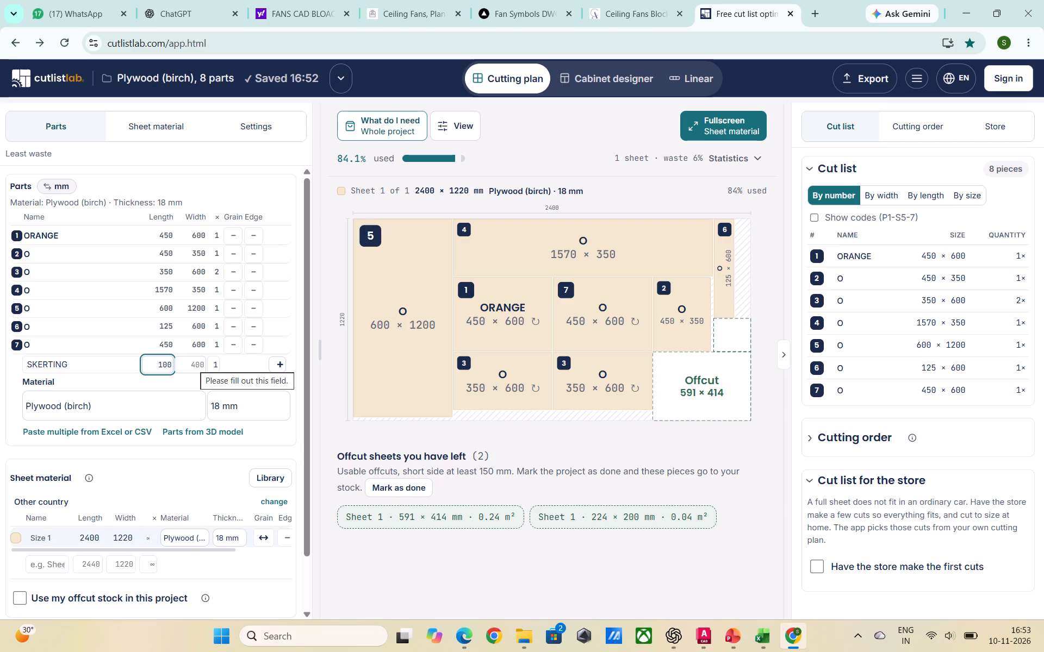
{"action": "key", "text": "BackSpace"}
{"action": "key", "text": "BackSpace"}
{"action": "key", "text": "BackSpace"}
{"action": "key", "text": "BackSpace"}
{"action": "type", "text": "600"}
{"action": "left_click", "coordinate": [187, 359]}
{"action": "type", "text": "100"}
{"action": "left_click", "coordinate": [217, 367]}
{"action": "key", "text": "2"}
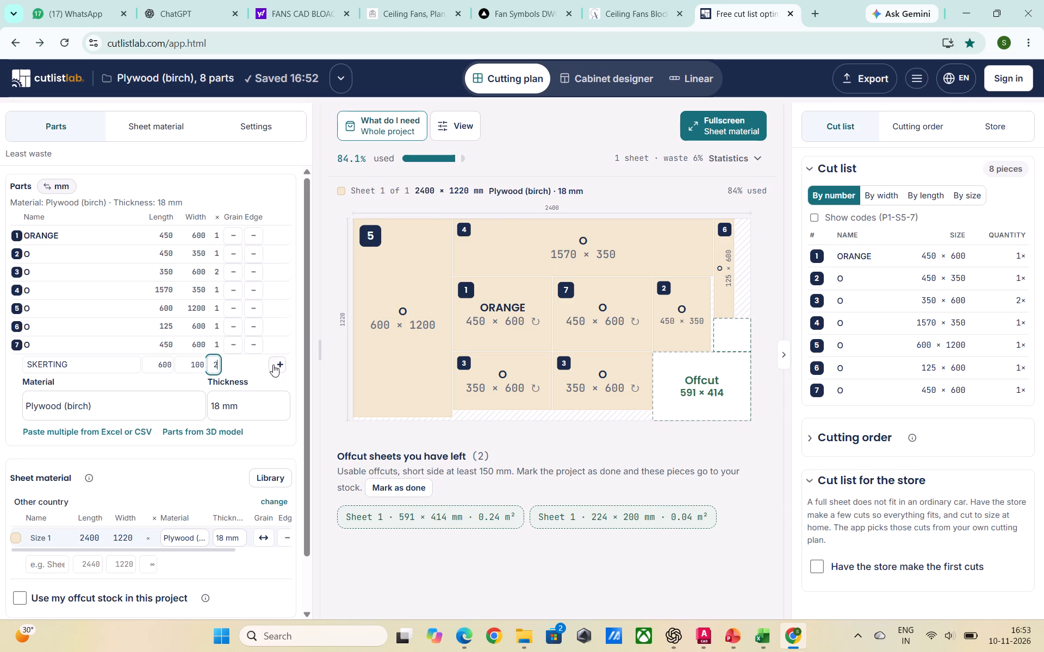
{"action": "left_click", "coordinate": [273, 365]}
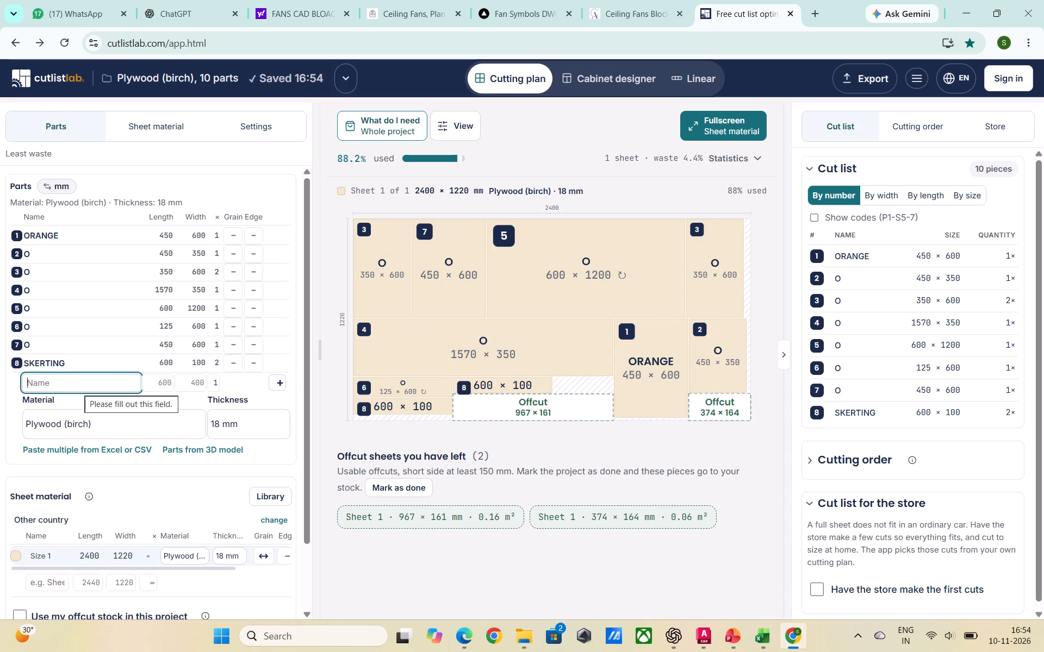
Add a part named S, 1350 mm long and 100 mm wide, to the parts list.
{"action": "left_click", "coordinate": [160, 376]}
{"action": "type", "text": "13"}
{"action": "type", "text": "50"}
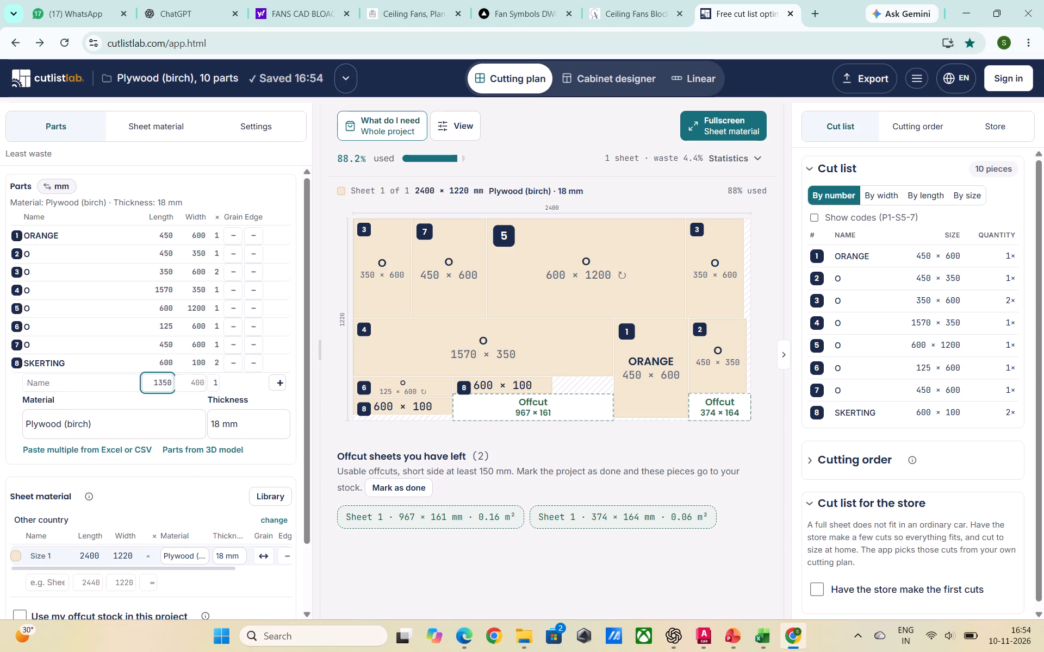
{"action": "left_click", "coordinate": [192, 379]}
{"action": "type", "text": "100"}
{"action": "left_click", "coordinate": [117, 375]}
{"action": "key", "text": "s"}
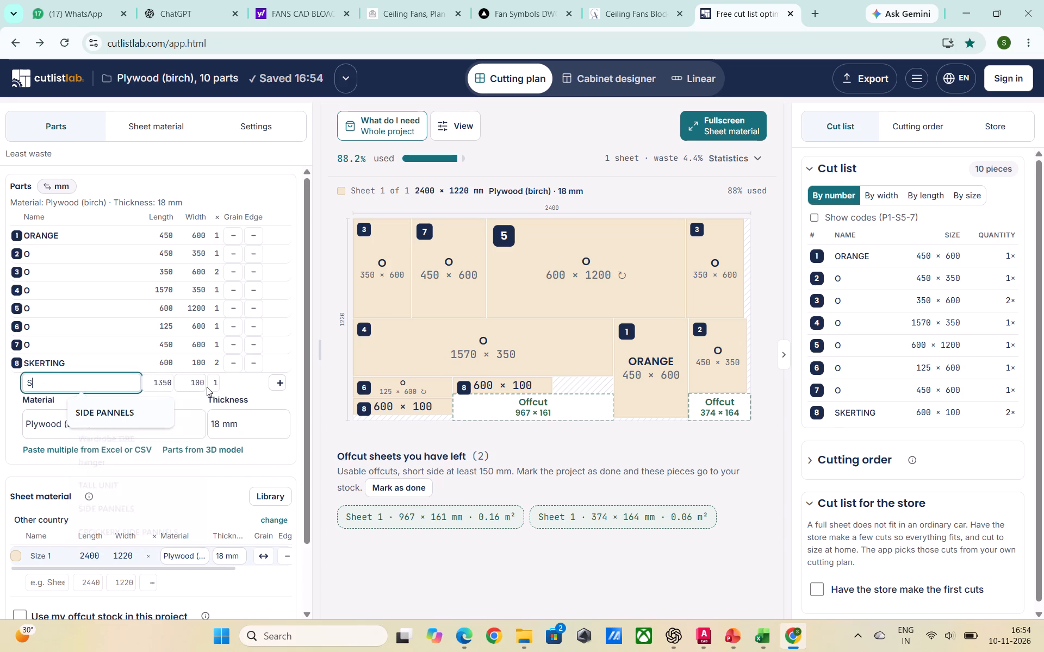
{"action": "left_click", "coordinate": [280, 385]}
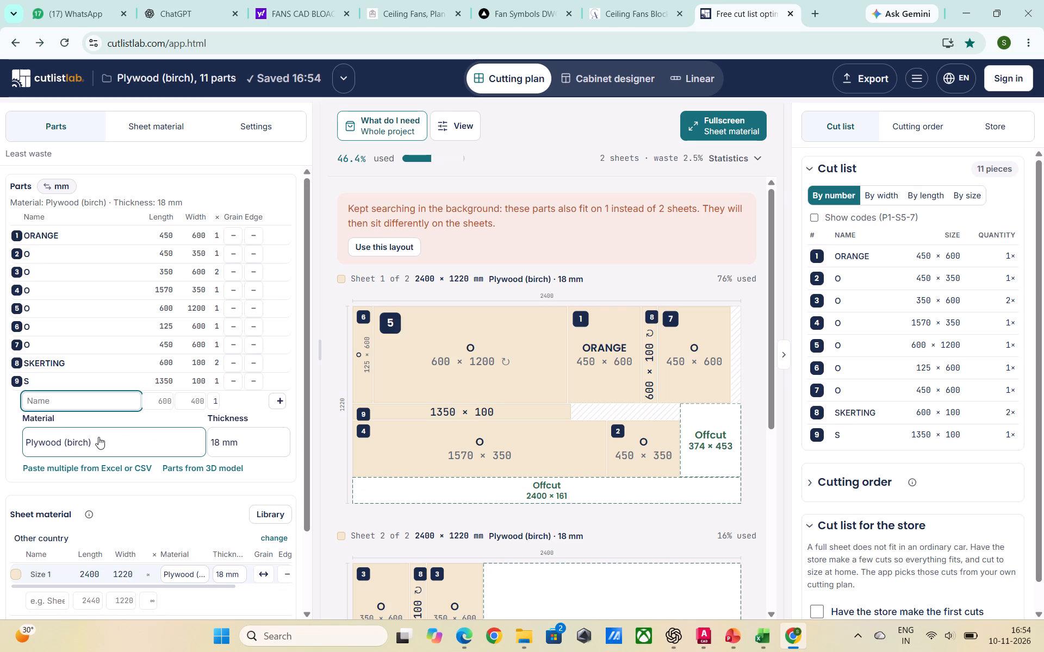
Add a part named S, 2300 mm long and 100 mm wide, to the parts list.
{"action": "key", "text": "s"}
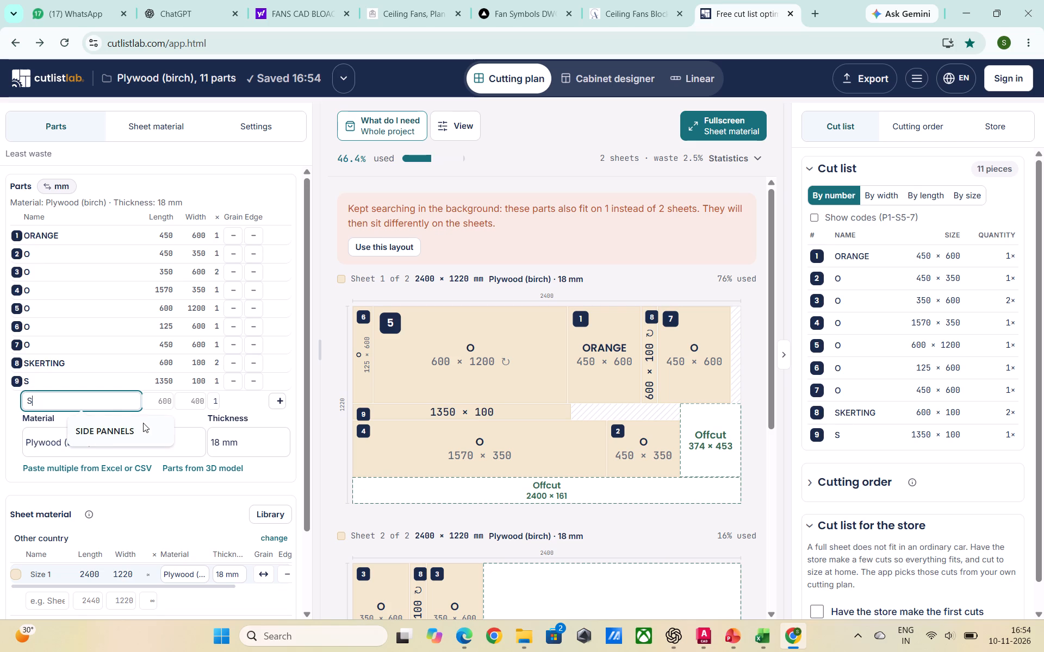
{"action": "left_click", "coordinate": [152, 402]}
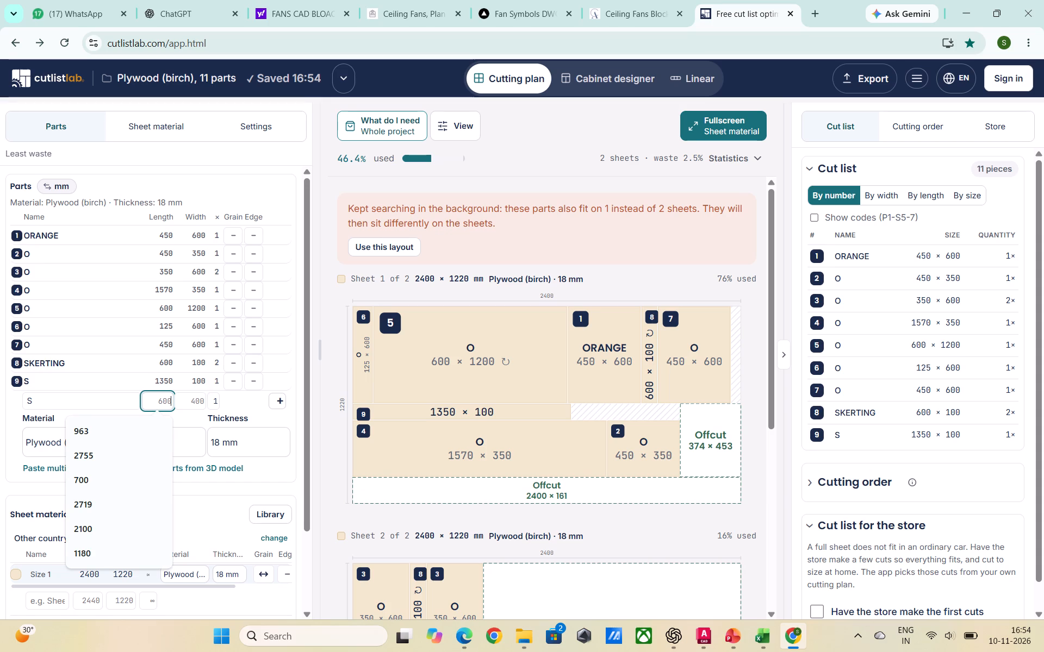
{"action": "type", "text": "2100"}
{"action": "left_click", "coordinate": [202, 403]}
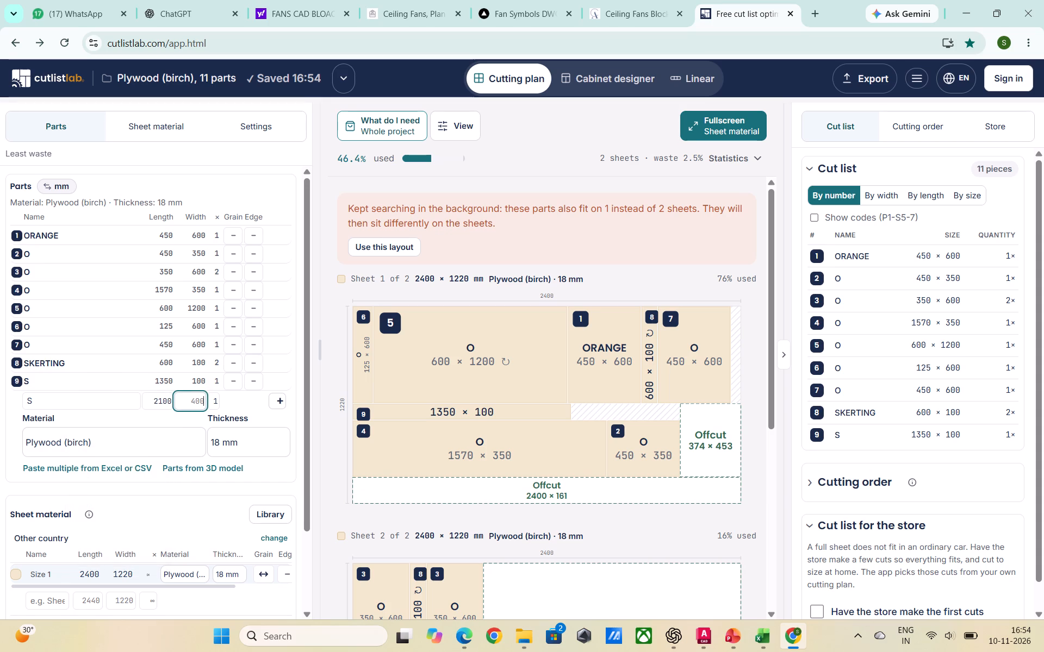
{"action": "key", "text": "2"}
{"action": "key", "text": "BackSpace"}
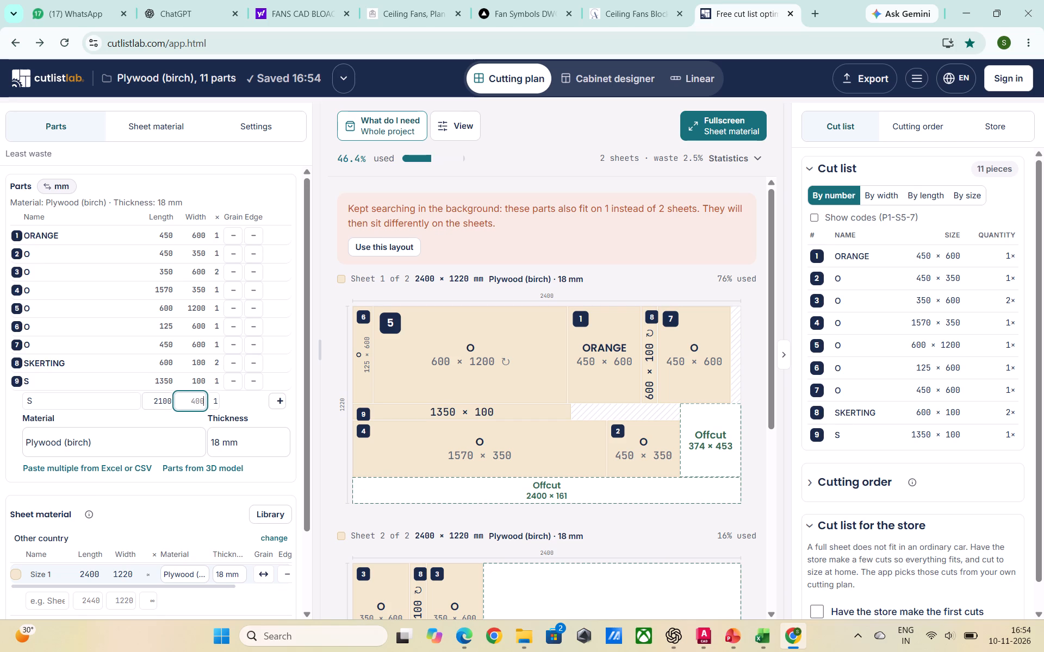
{"action": "left_click", "coordinate": [161, 400]}
{"action": "key", "text": "3"}
{"action": "type", "text": "2300"}
{"action": "key", "text": "BackSpace"}
{"action": "key", "text": "BackSpace"}
{"action": "key", "text": "BackSpace"}
{"action": "key", "text": "BackSpace"}
{"action": "key", "text": "BackSpace"}
{"action": "key", "text": "BackSpace"}
{"action": "type", "text": "2300"}
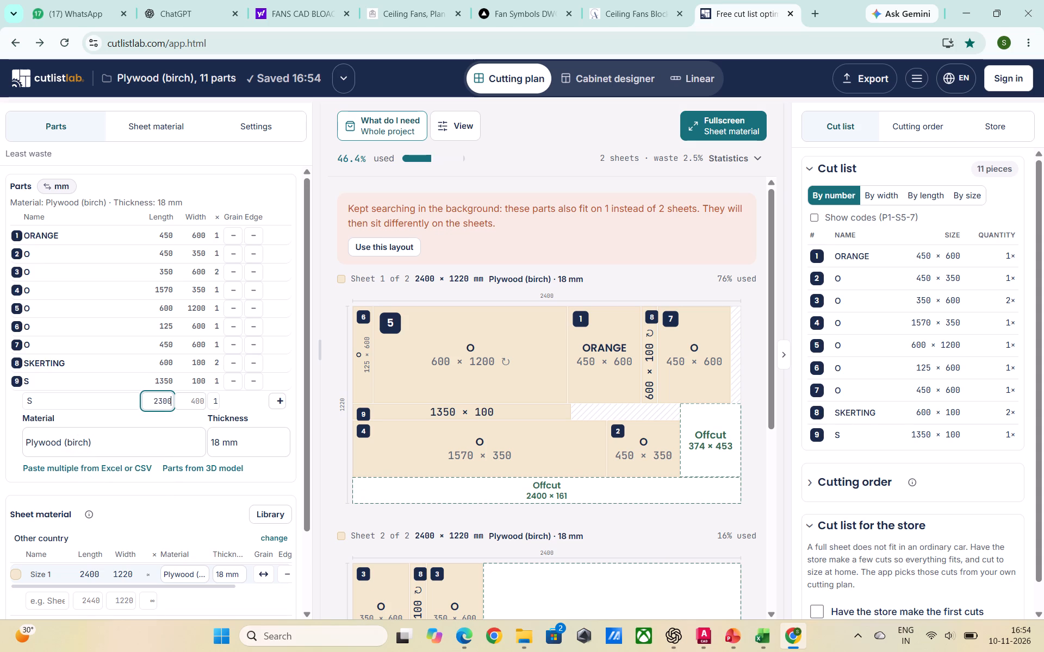
{"action": "left_click", "coordinate": [195, 400]}
{"action": "type", "text": "100"}
{"action": "left_click", "coordinate": [276, 402]}
Add a part named S, 470 mm long and 100 mm wide, to the parts list.
{"action": "left_click", "coordinate": [158, 424]}
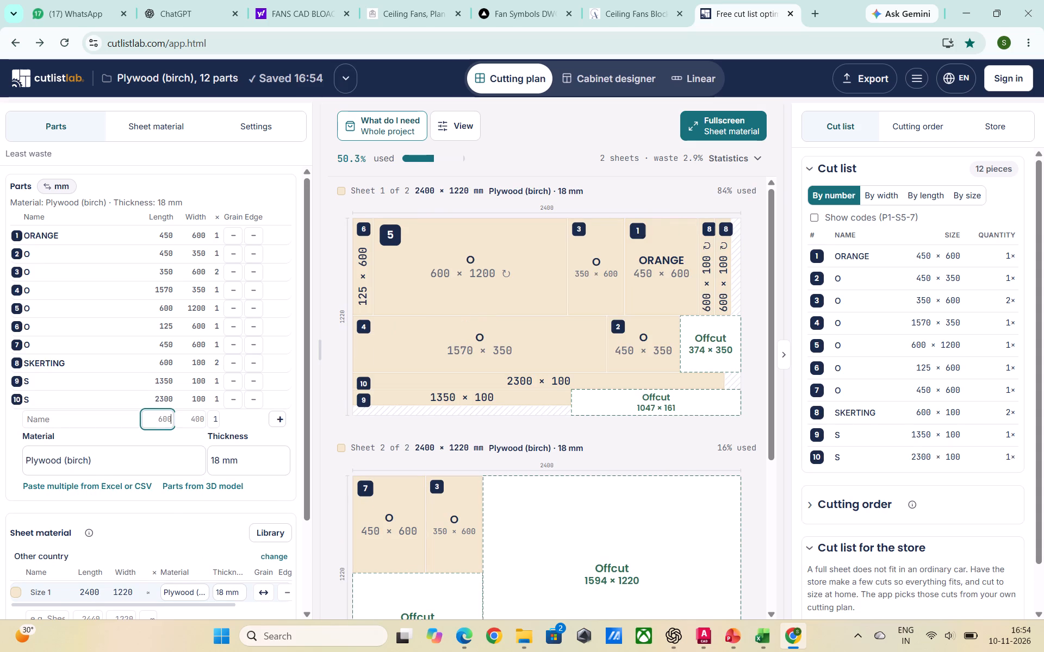
{"action": "type", "text": "470"}
{"action": "left_click", "coordinate": [191, 418]}
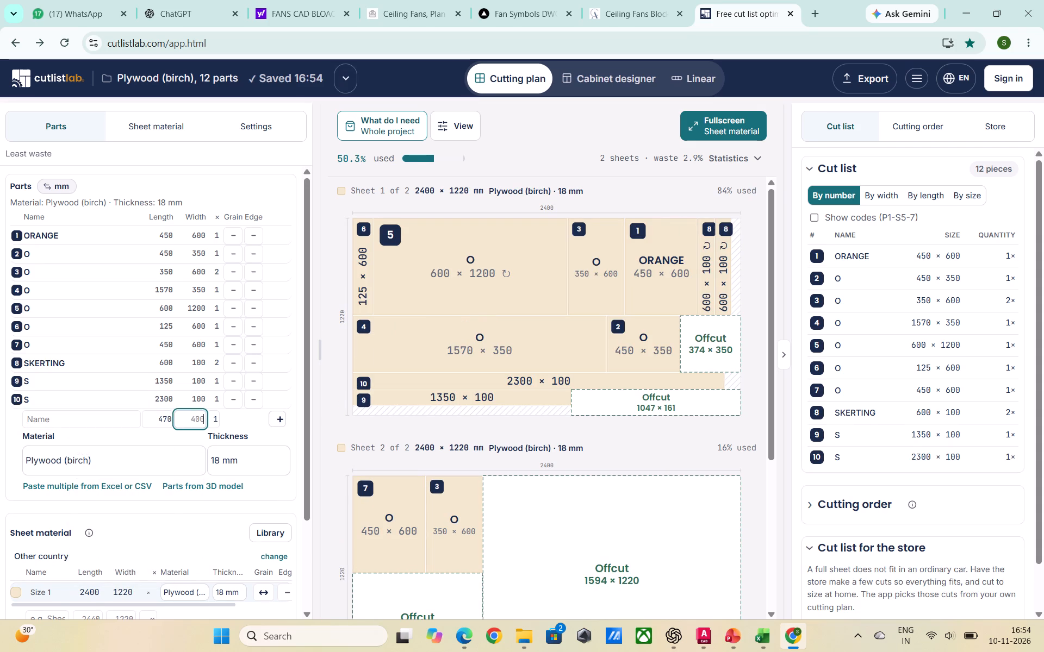
{"action": "type", "text": "100"}
{"action": "left_click", "coordinate": [100, 424]}
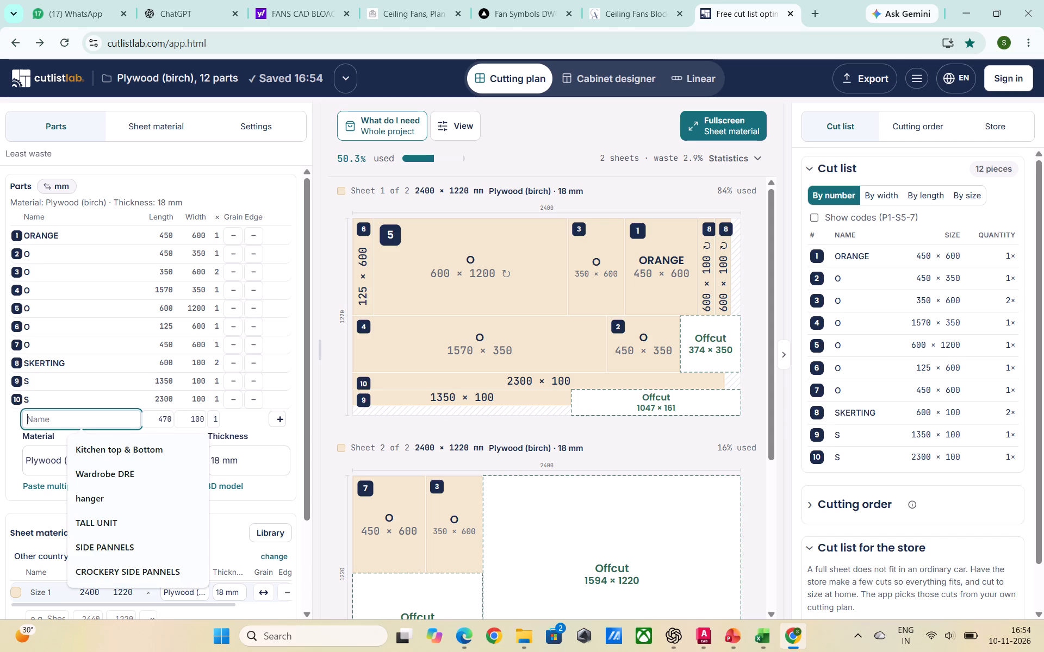
{"action": "key", "text": "s"}
{"action": "left_click", "coordinate": [276, 417]}
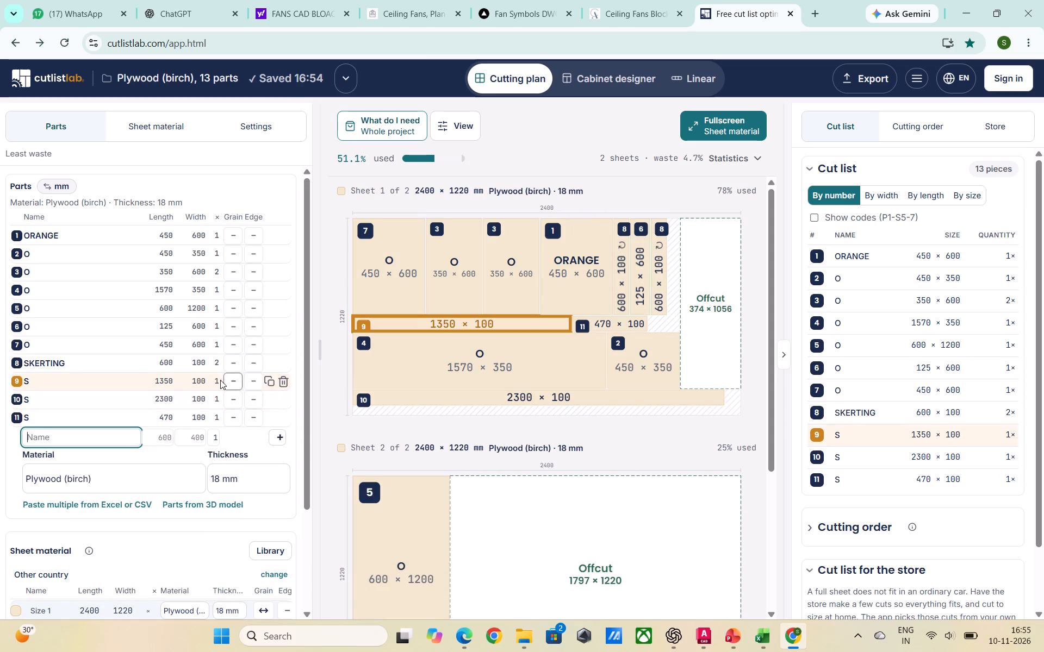
Delete the 1350 × 100 mm S part from the parts list.
{"action": "left_click", "coordinate": [286, 381]}
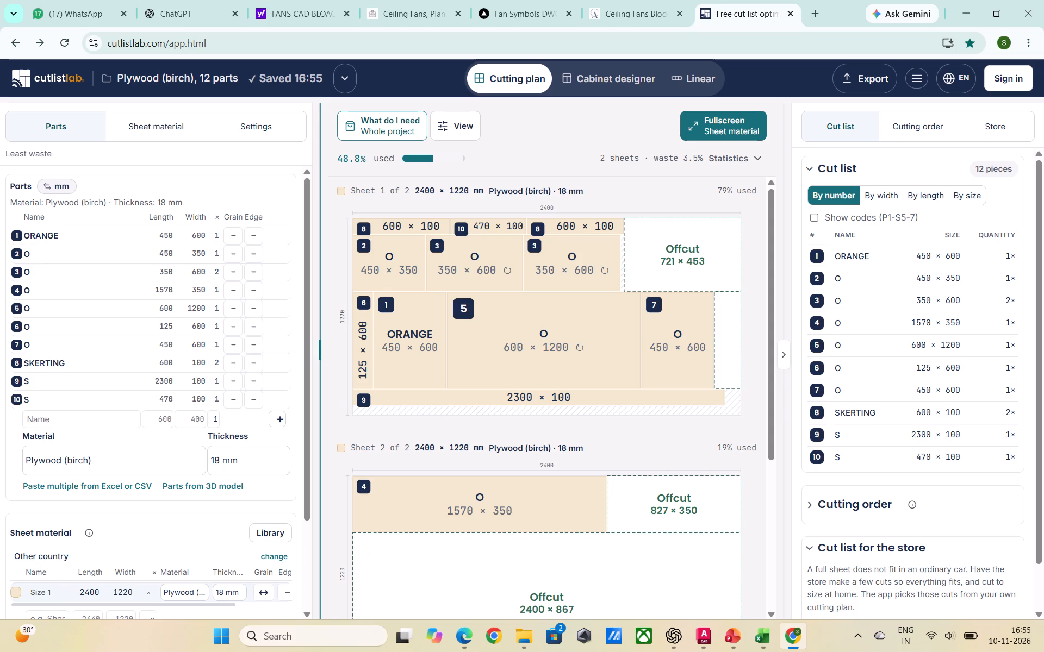
Add a part named S, 600 mm long and 100 mm wide, to the parts list.
{"action": "left_click", "coordinate": [85, 424]}
{"action": "key", "text": "s"}
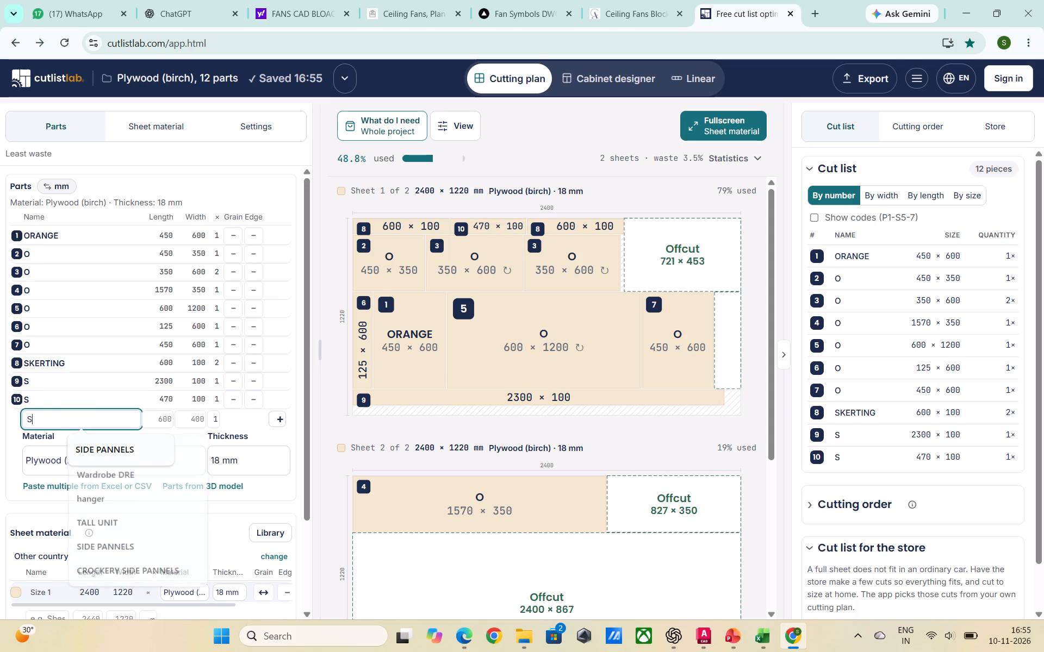
{"action": "left_click", "coordinate": [157, 419]}
{"action": "type", "text": "600"}
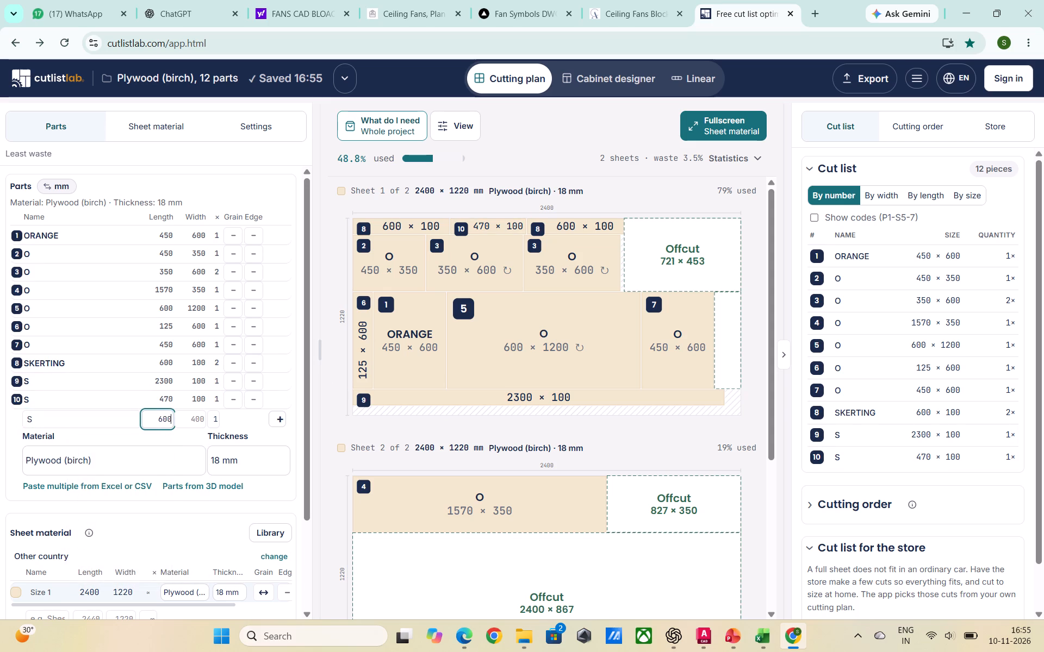
{"action": "left_click", "coordinate": [198, 422]}
{"action": "type", "text": "100"}
{"action": "left_click", "coordinate": [276, 419]}
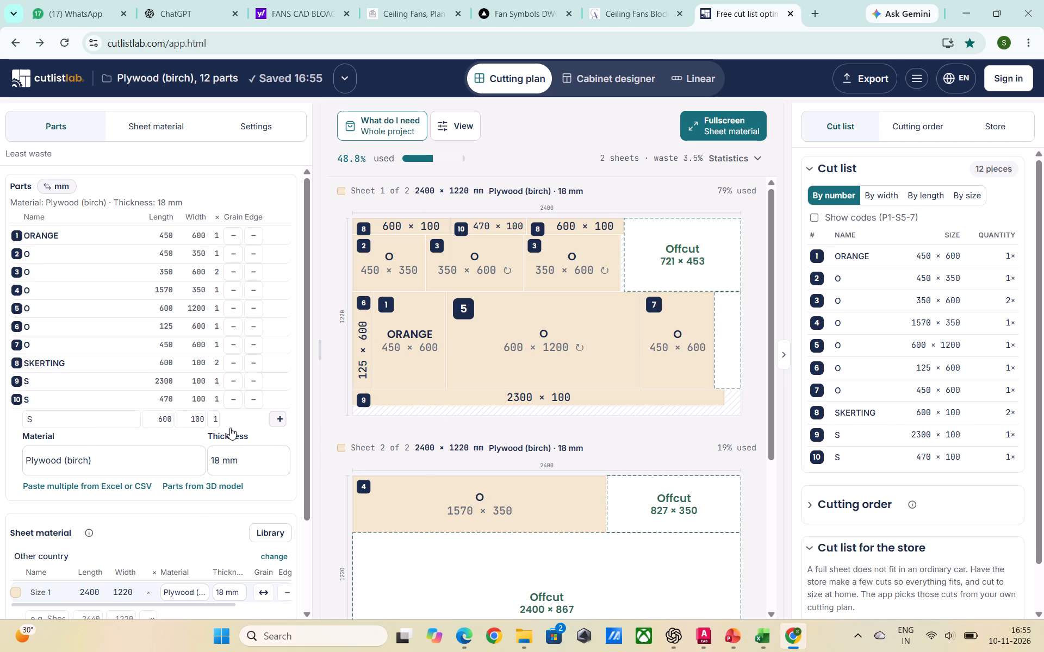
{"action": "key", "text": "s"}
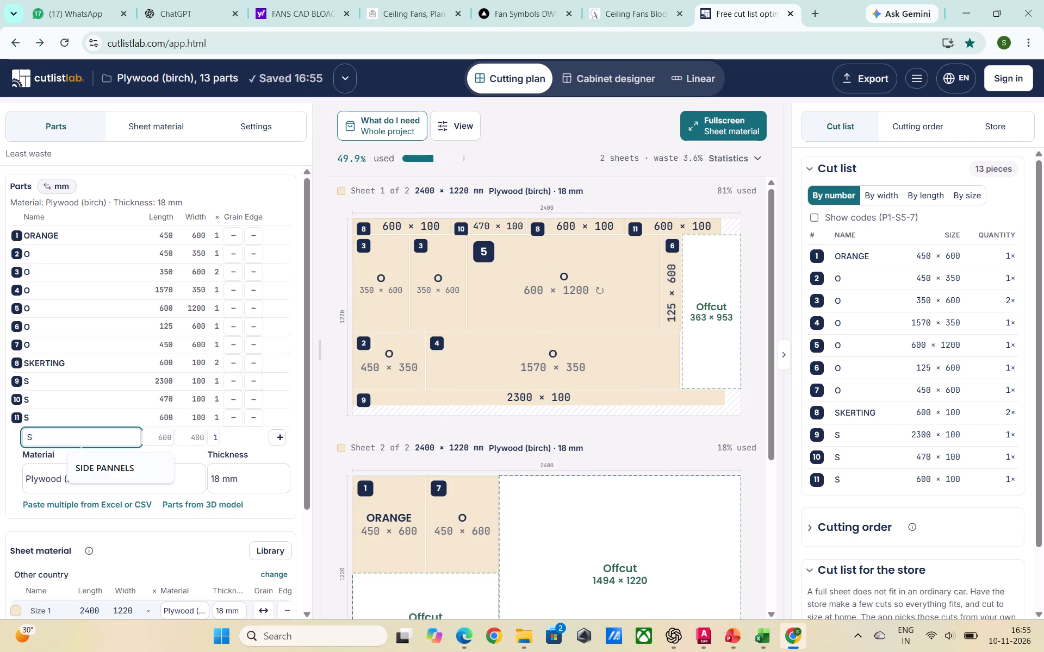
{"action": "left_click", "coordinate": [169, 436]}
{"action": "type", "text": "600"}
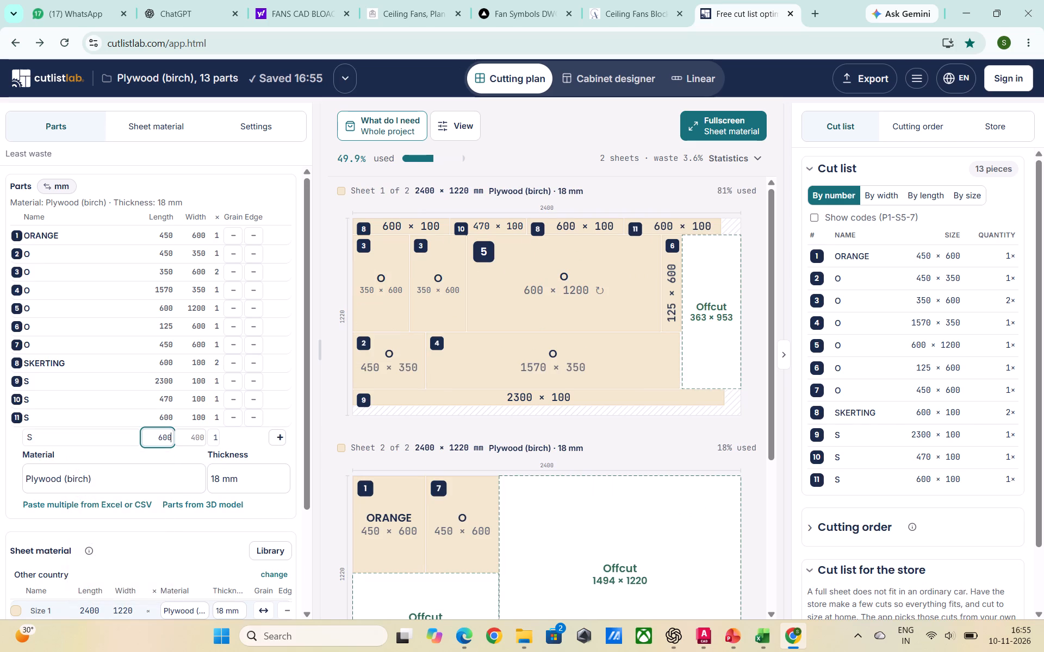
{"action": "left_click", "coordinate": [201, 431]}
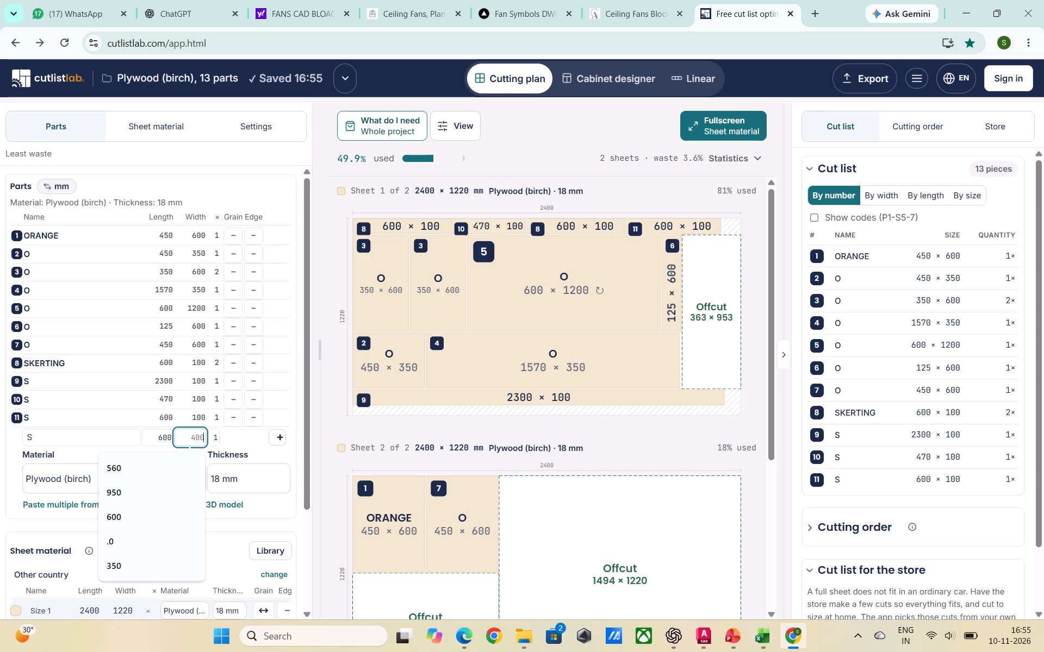
Set the quantity of the 600 × 100 mm S part to 3.
{"action": "left_click", "coordinate": [218, 418]}
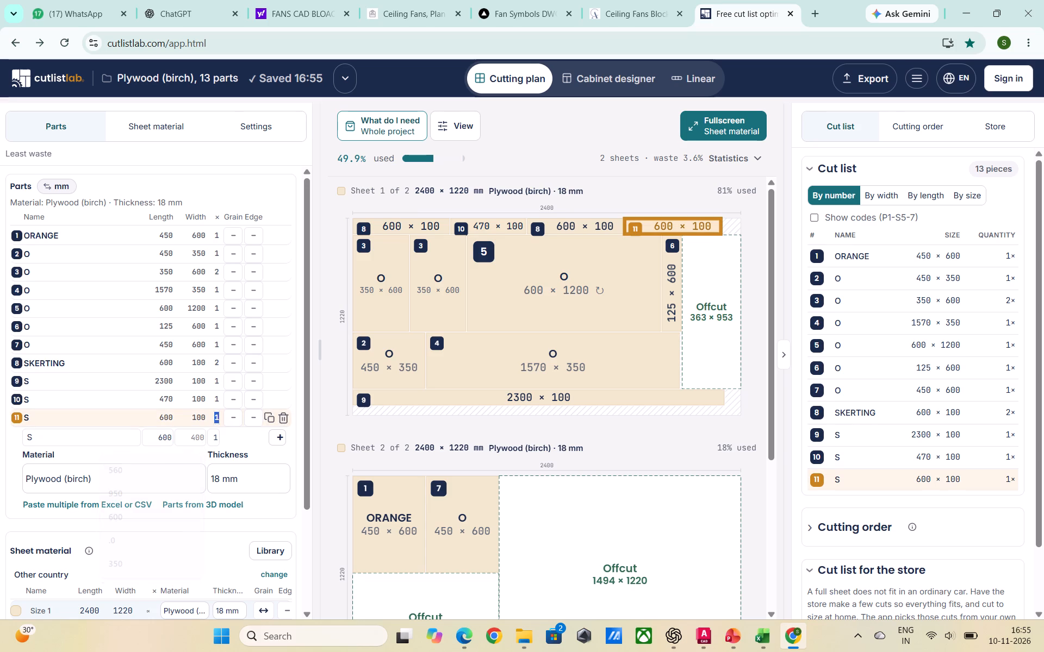
{"action": "key", "text": "3"}
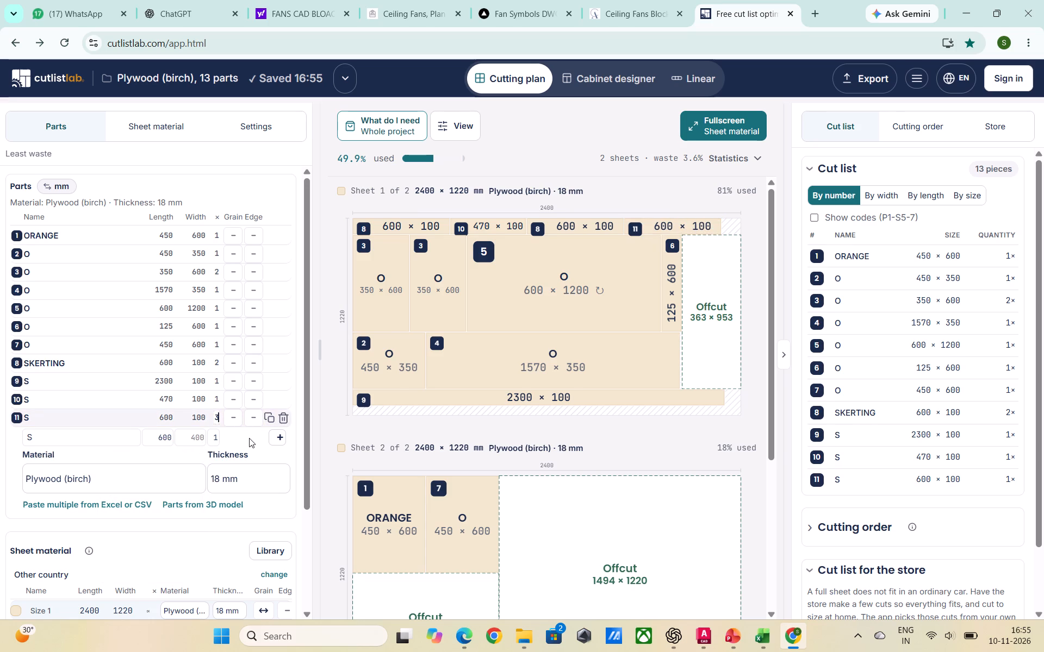
{"action": "left_click", "coordinate": [249, 438]}
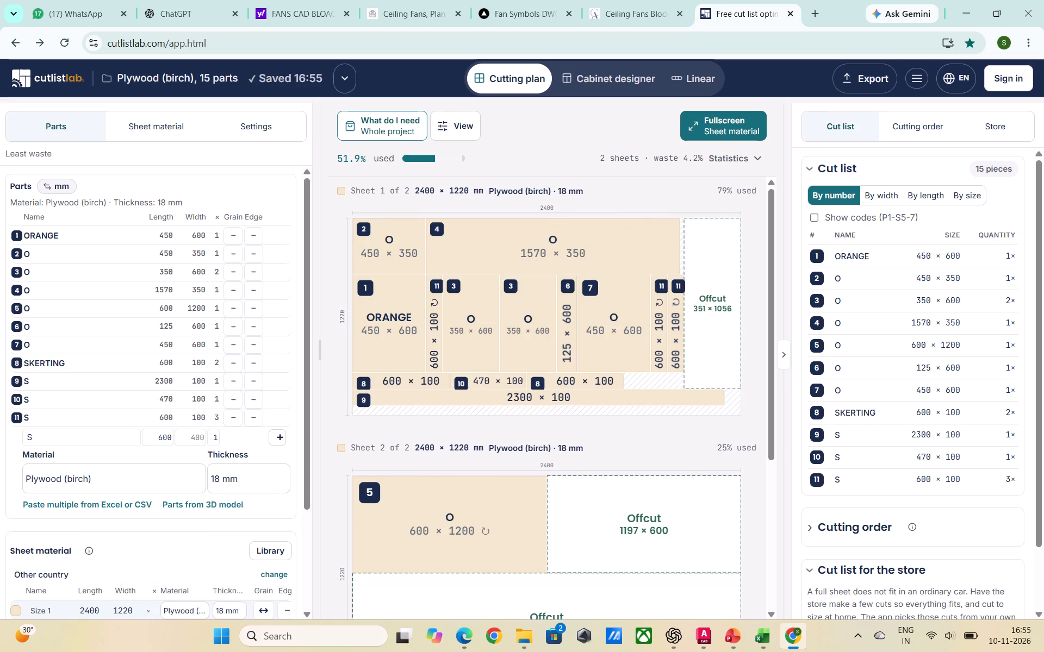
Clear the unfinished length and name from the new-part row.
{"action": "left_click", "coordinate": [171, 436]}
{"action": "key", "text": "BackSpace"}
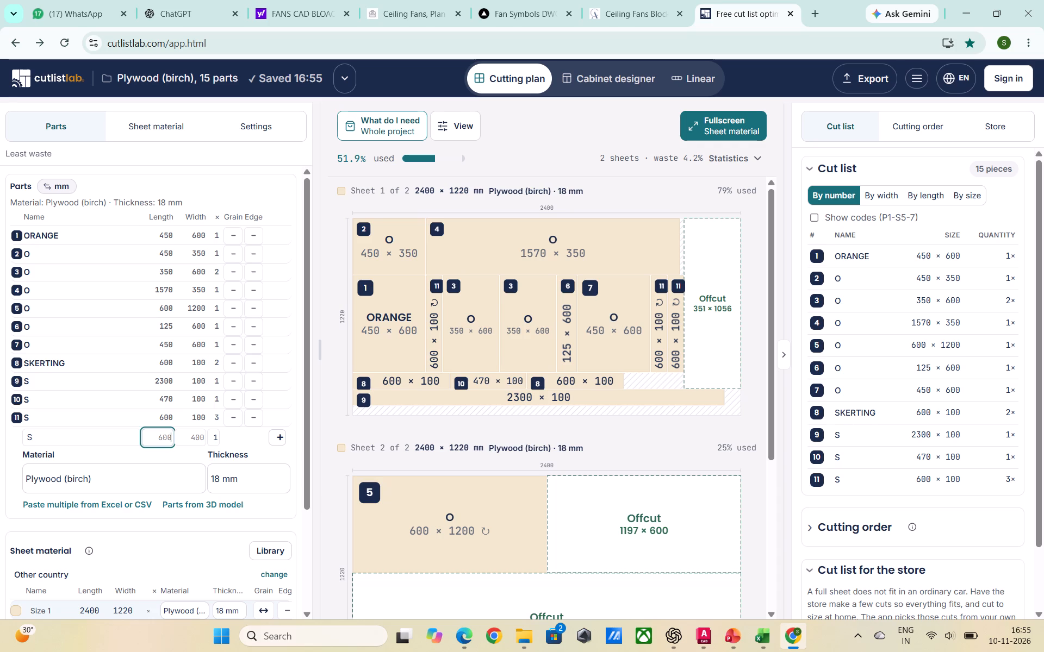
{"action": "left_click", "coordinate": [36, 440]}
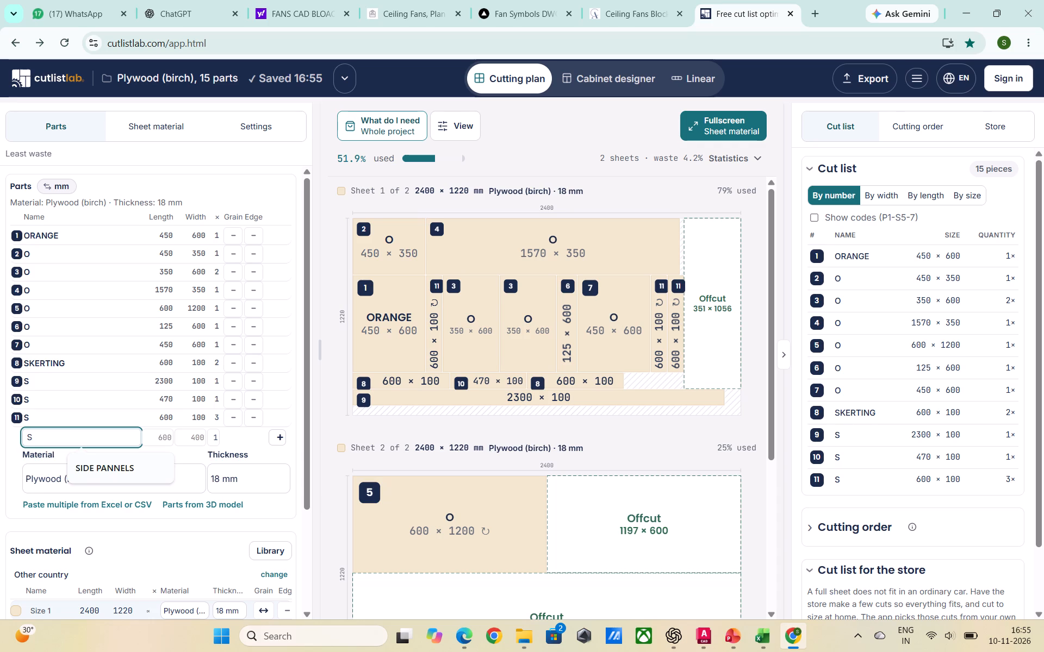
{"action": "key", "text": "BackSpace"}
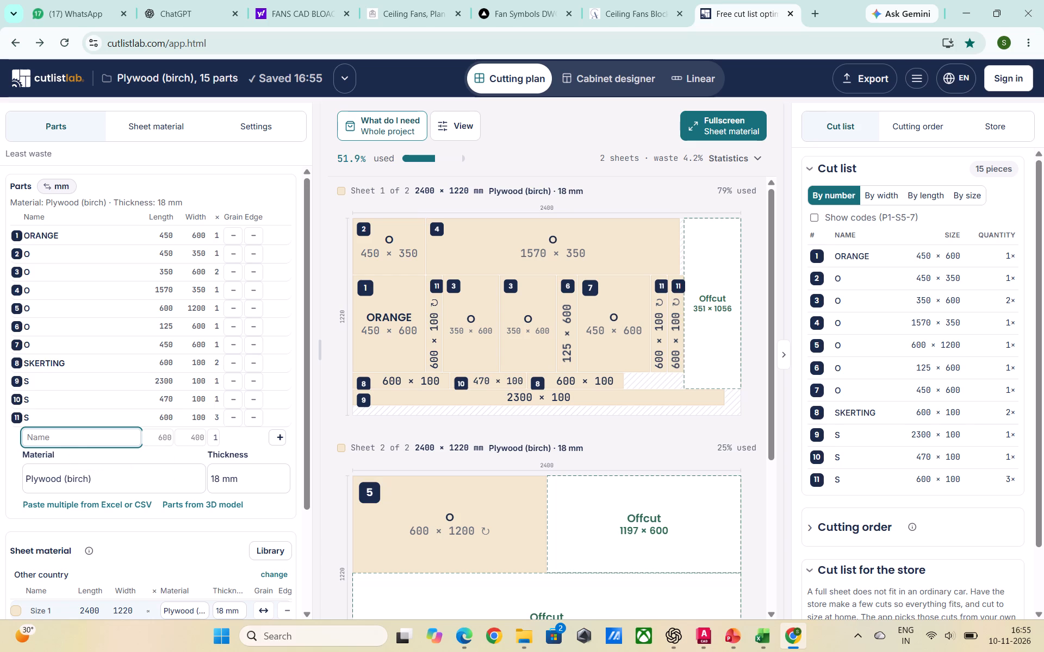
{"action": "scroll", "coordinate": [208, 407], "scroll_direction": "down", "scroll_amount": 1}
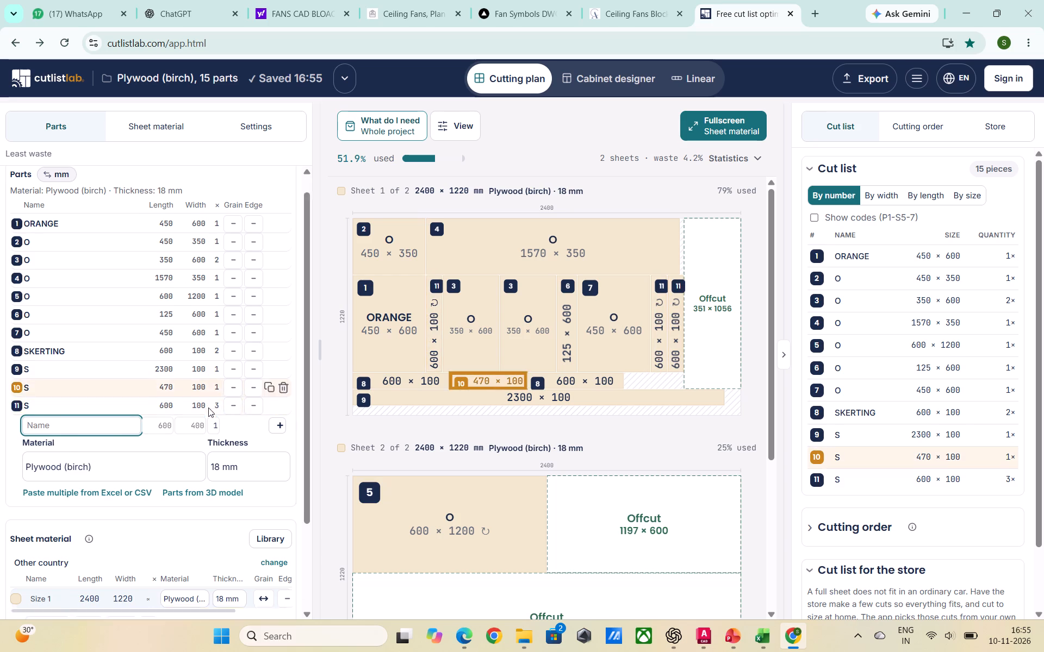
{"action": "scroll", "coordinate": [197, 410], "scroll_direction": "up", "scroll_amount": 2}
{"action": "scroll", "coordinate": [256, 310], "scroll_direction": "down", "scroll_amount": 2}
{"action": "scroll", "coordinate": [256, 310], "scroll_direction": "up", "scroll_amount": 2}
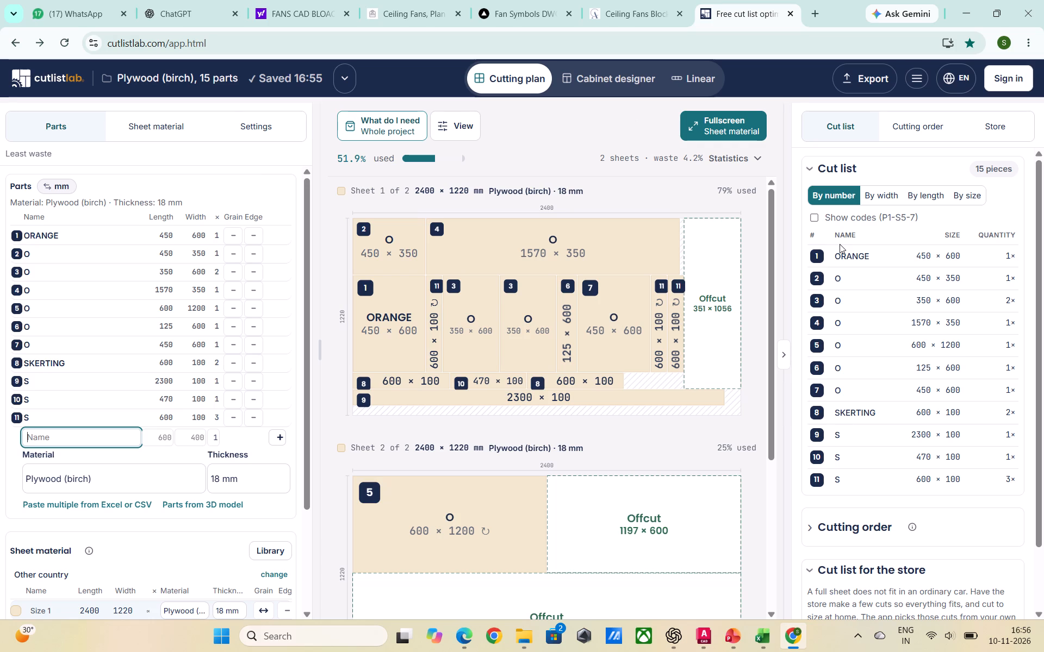
Select all the cut list rows, from ORANGE through the 600 × 100 S part, including names, sizes and quantities.
{"action": "left_click_drag", "start_coordinate": [809, 247], "coordinate": [892, 296]}
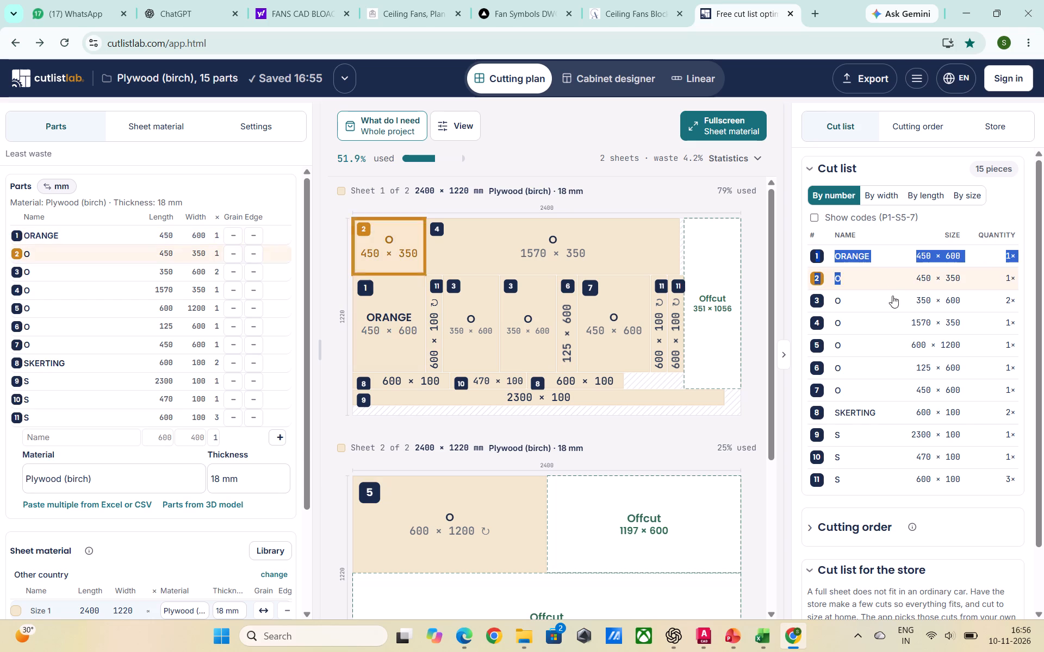
{"action": "left_click_drag", "start_coordinate": [892, 296], "coordinate": [973, 497]}
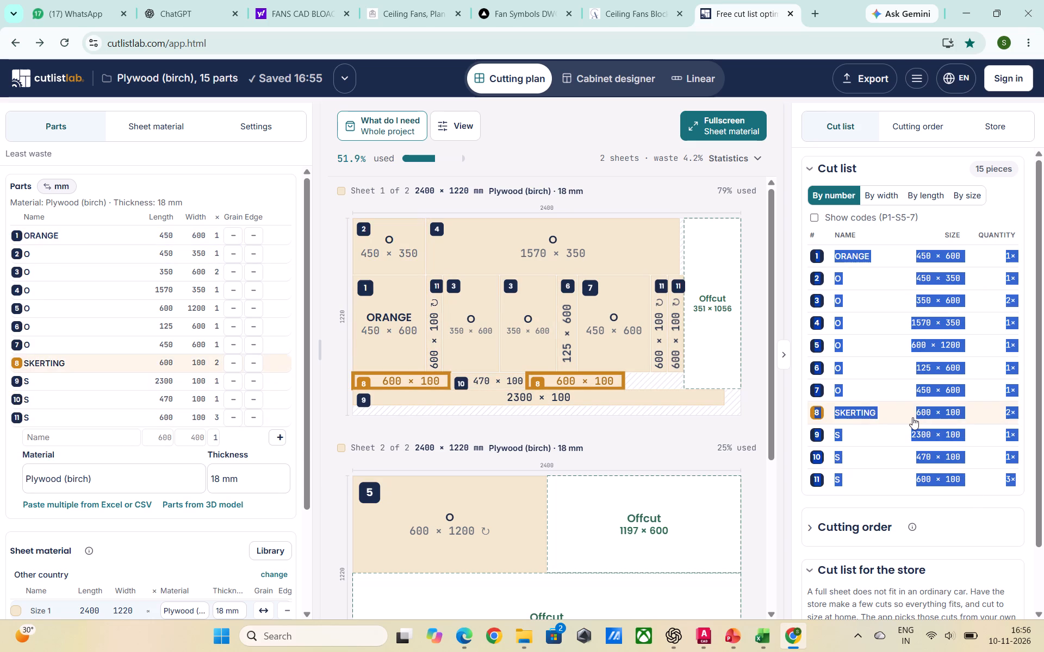
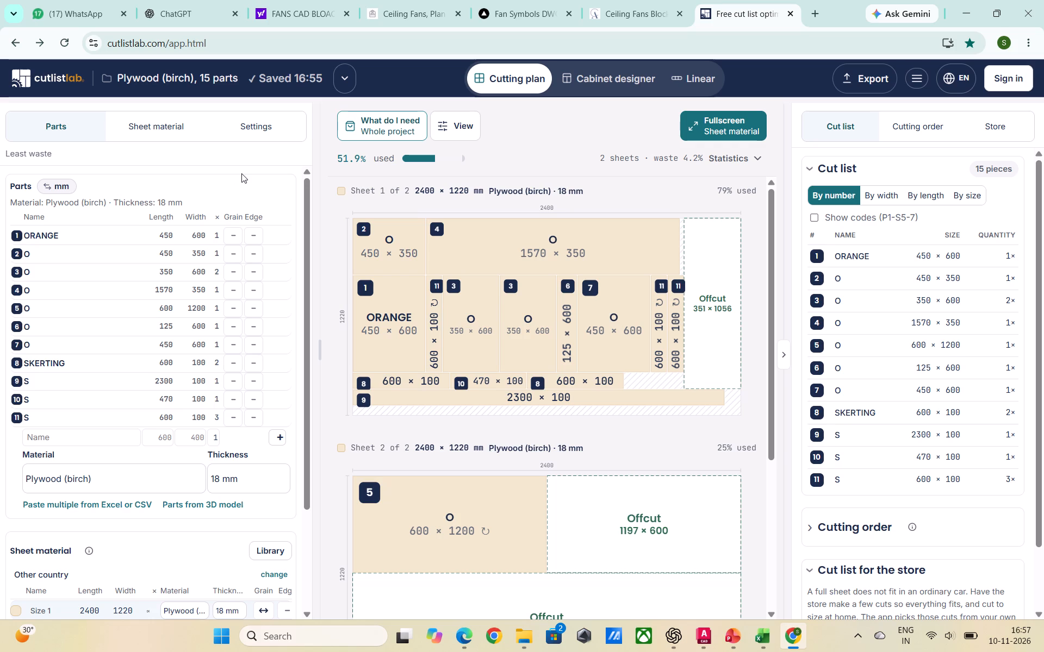
Delete all existing parts from the parts list, from ORANGE through the last 600 × 100 mm S part.
{"action": "left_click", "coordinate": [80, 435]}
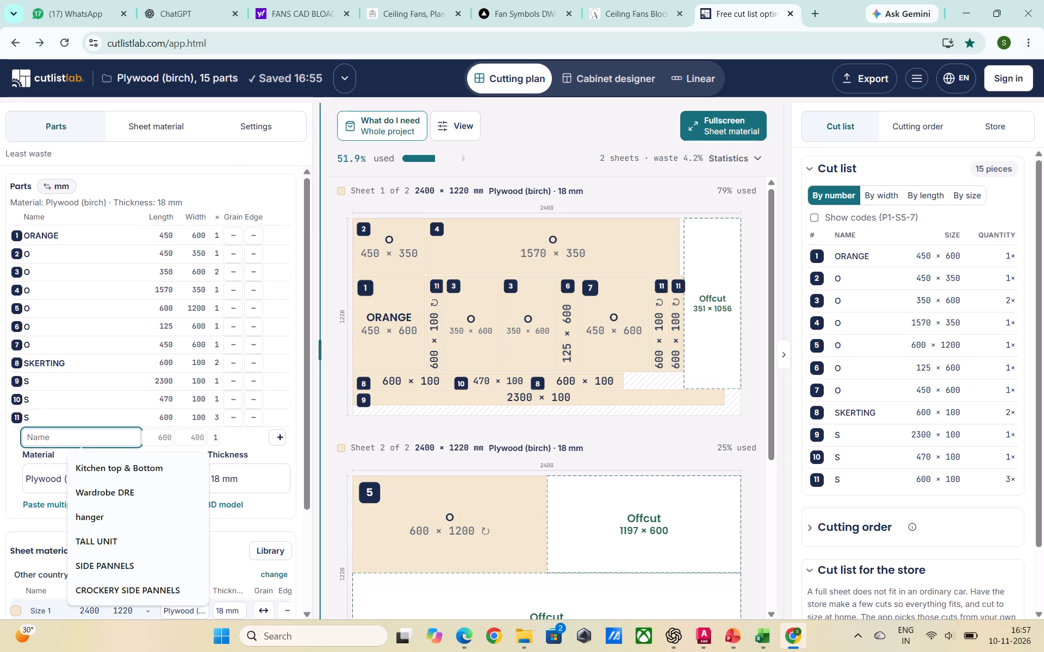
{"action": "left_click", "coordinate": [282, 237]}
{"action": "triple_click", "coordinate": [282, 237]}
{"action": "triple_click", "coordinate": [282, 237]}
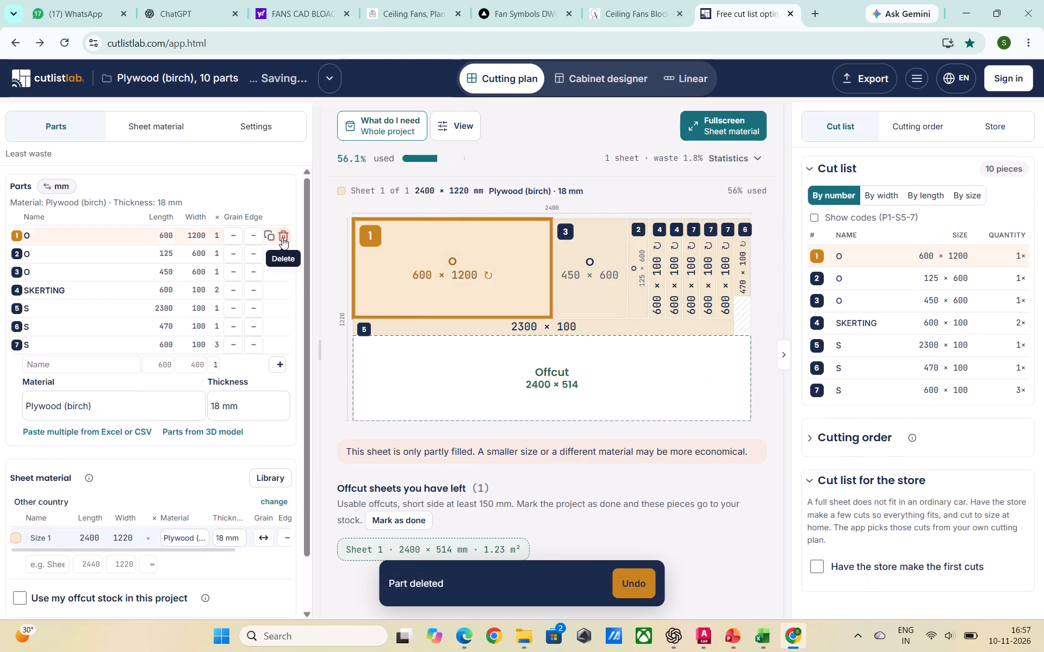
{"action": "double_click", "coordinate": [282, 237]}
{"action": "left_click", "coordinate": [285, 237]}
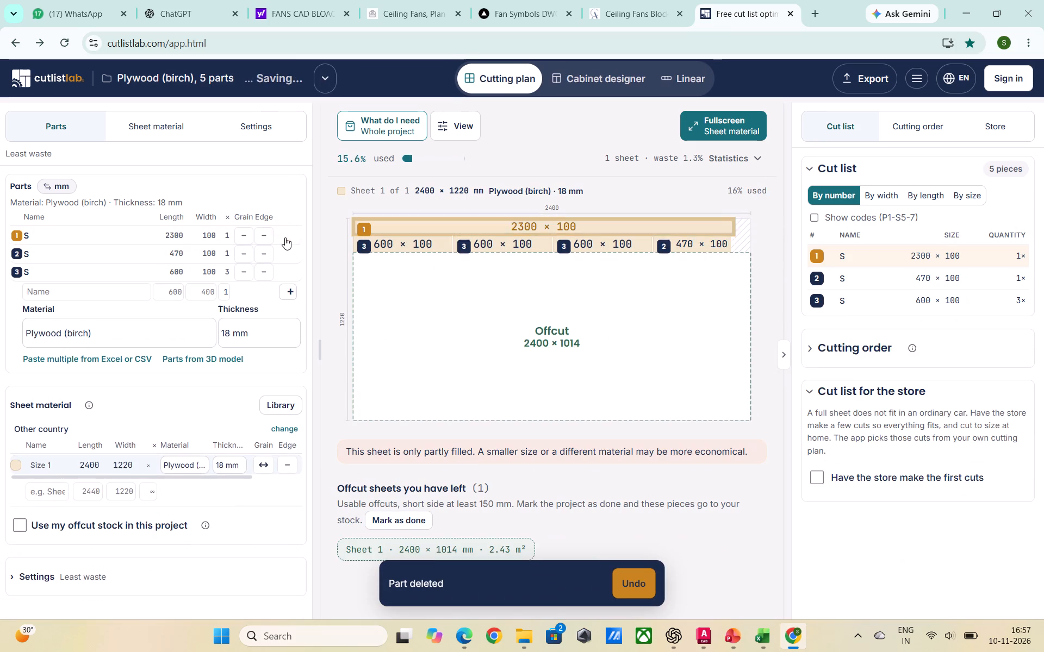
{"action": "left_click", "coordinate": [285, 237]}
{"action": "left_click", "coordinate": [289, 237]}
{"action": "left_click", "coordinate": [289, 237]}
{"action": "left_click", "coordinate": [289, 237]}
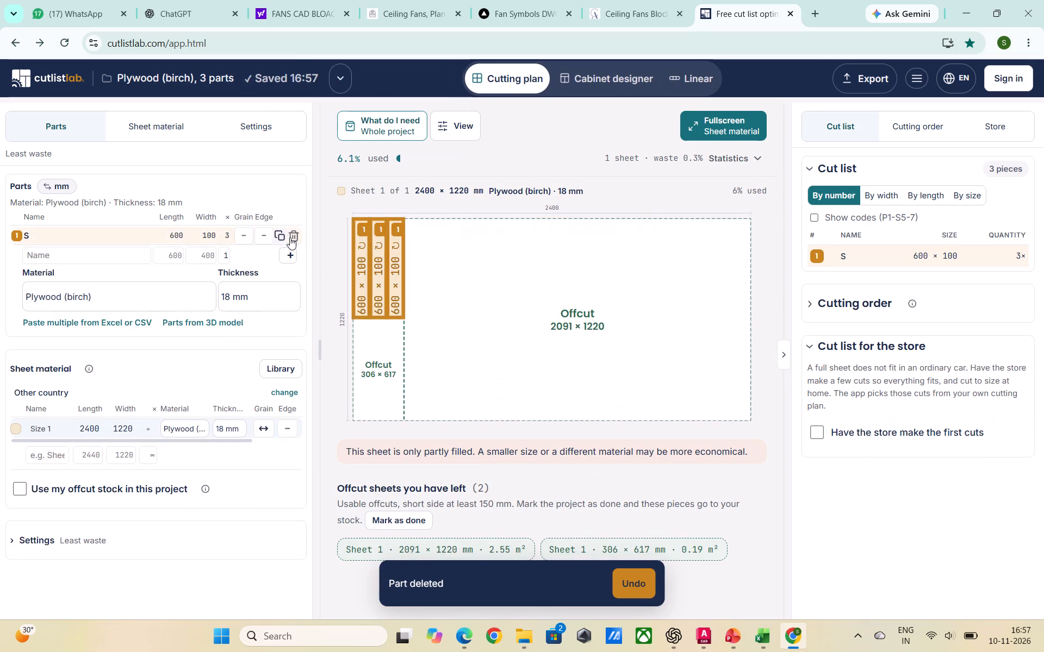
{"action": "left_click", "coordinate": [290, 237]}
Add a part named S, 700 mm long and 600 mm wide, to the emptied parts list.
{"action": "left_click", "coordinate": [39, 223]}
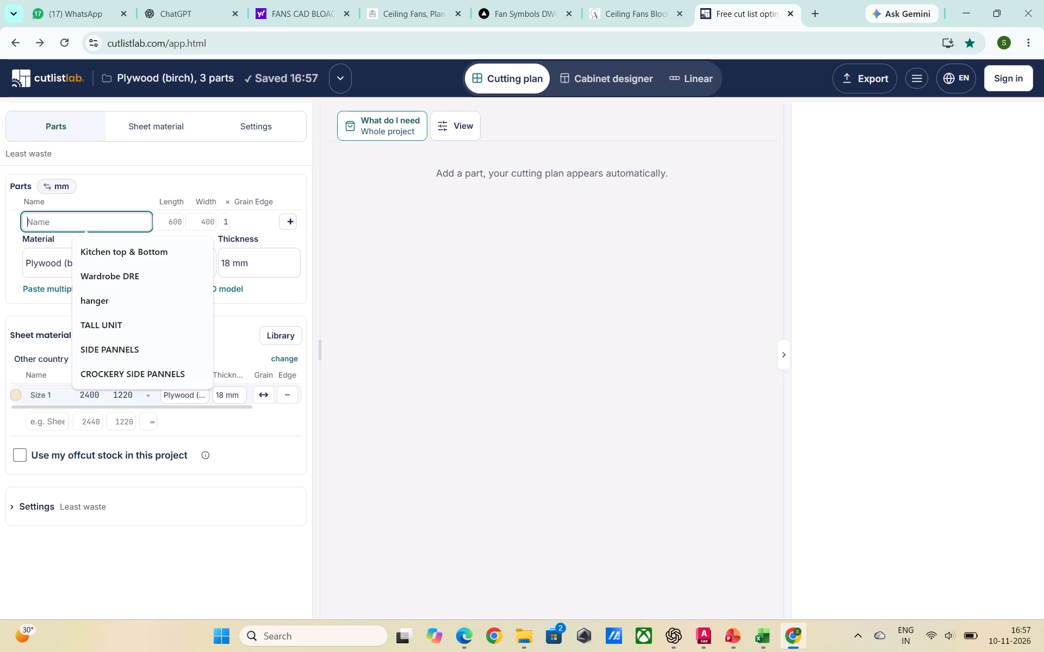
{"action": "left_click", "coordinate": [165, 219]}
{"action": "type", "text": "700"}
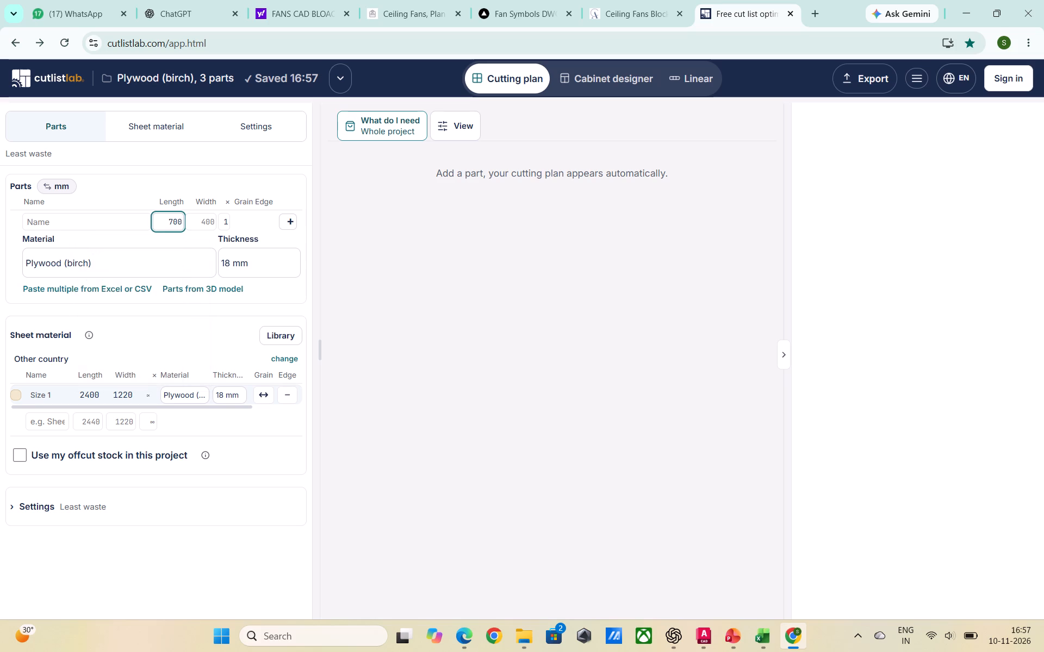
{"action": "left_click", "coordinate": [206, 220]}
{"action": "type", "text": "600"}
{"action": "left_click", "coordinate": [122, 223]}
{"action": "key", "text": "s"}
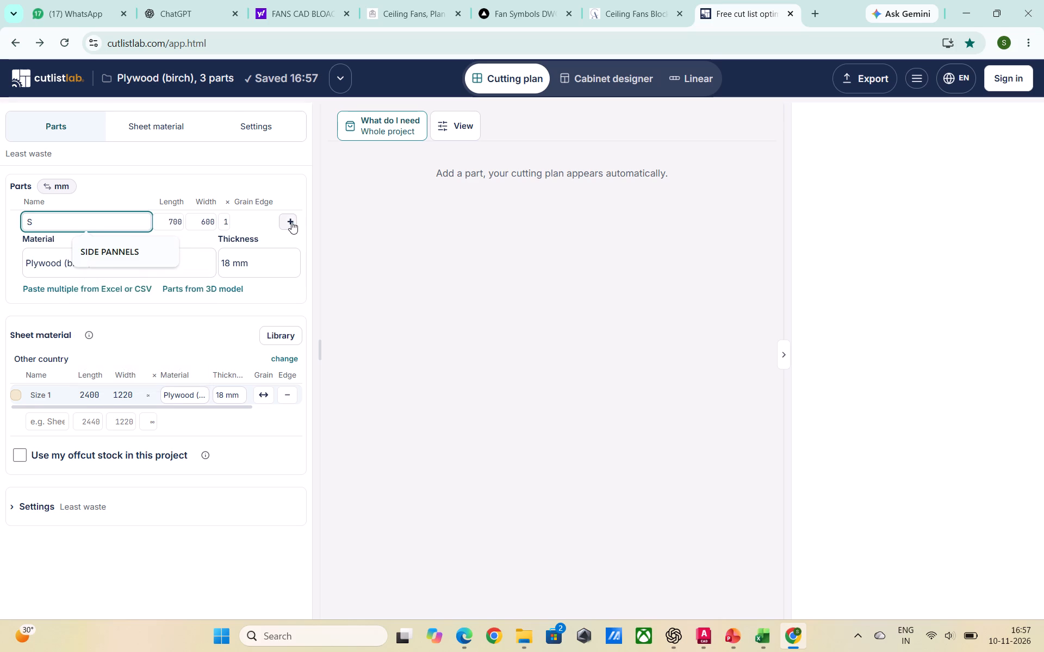
{"action": "left_click", "coordinate": [291, 222]}
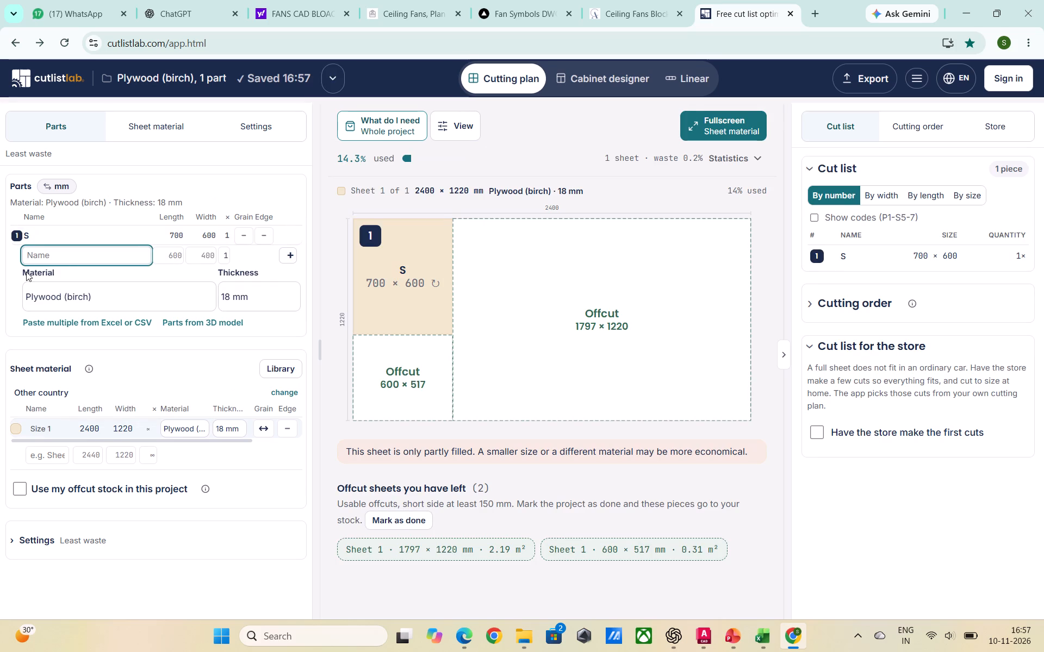
Enter S as the new part's name, and set the quantity of the 700 × 600 mm S part to 2.
{"action": "key", "text": "s"}
{"action": "left_click", "coordinate": [161, 254]}
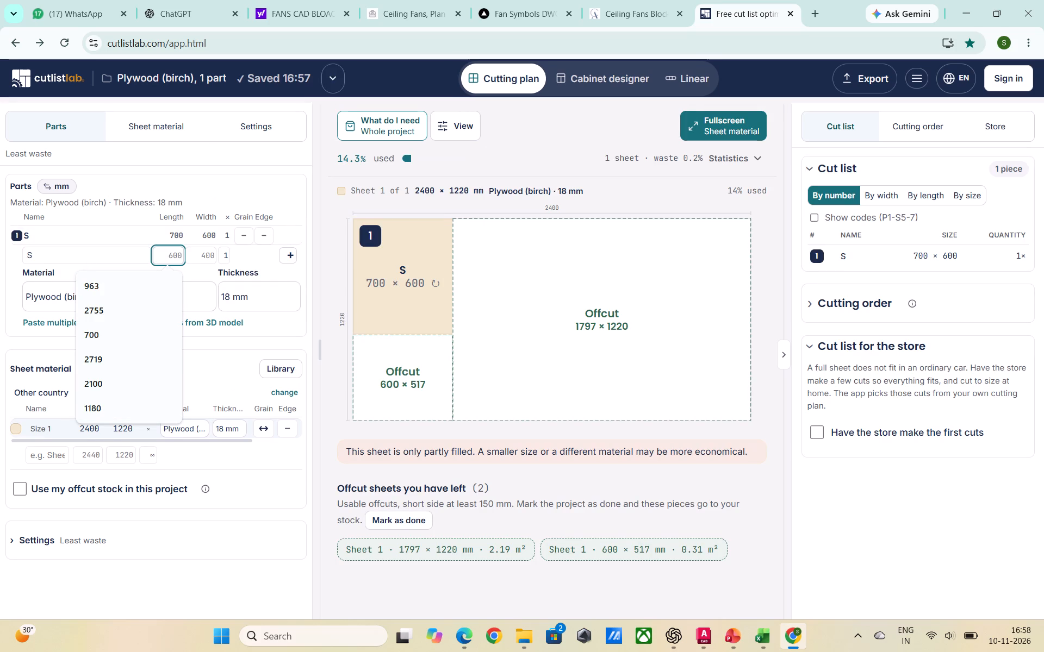
{"action": "left_click", "coordinate": [223, 232]}
{"action": "left_click", "coordinate": [228, 235]}
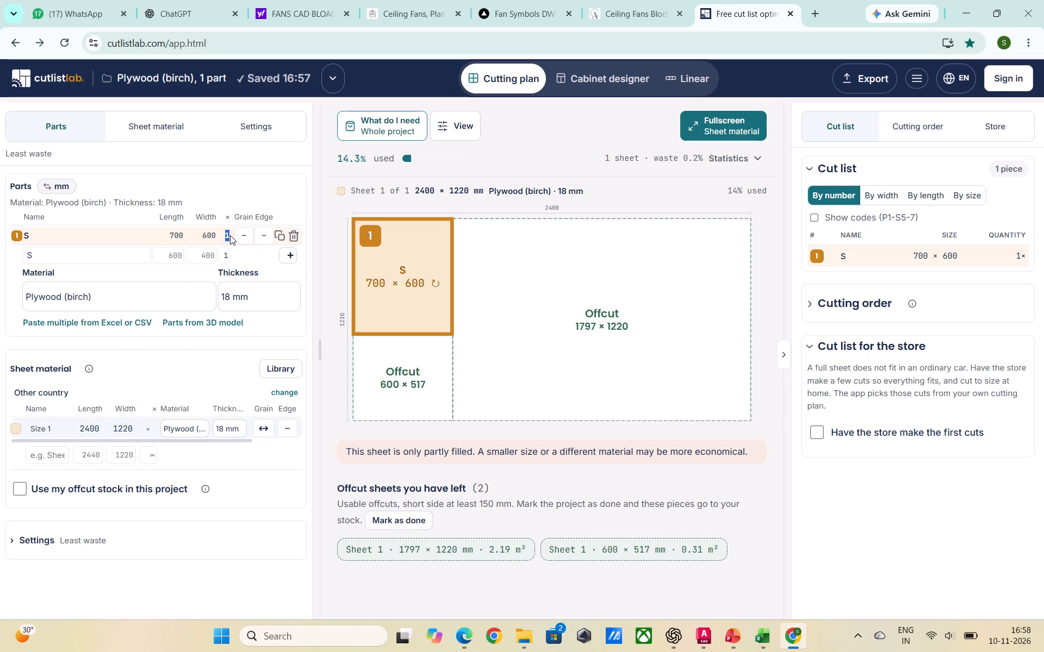
{"action": "key", "text": "2"}
Complete the new S part with length 473 mm, width 700 mm and quantity 4, and add it to the list.
{"action": "left_click", "coordinate": [175, 261]}
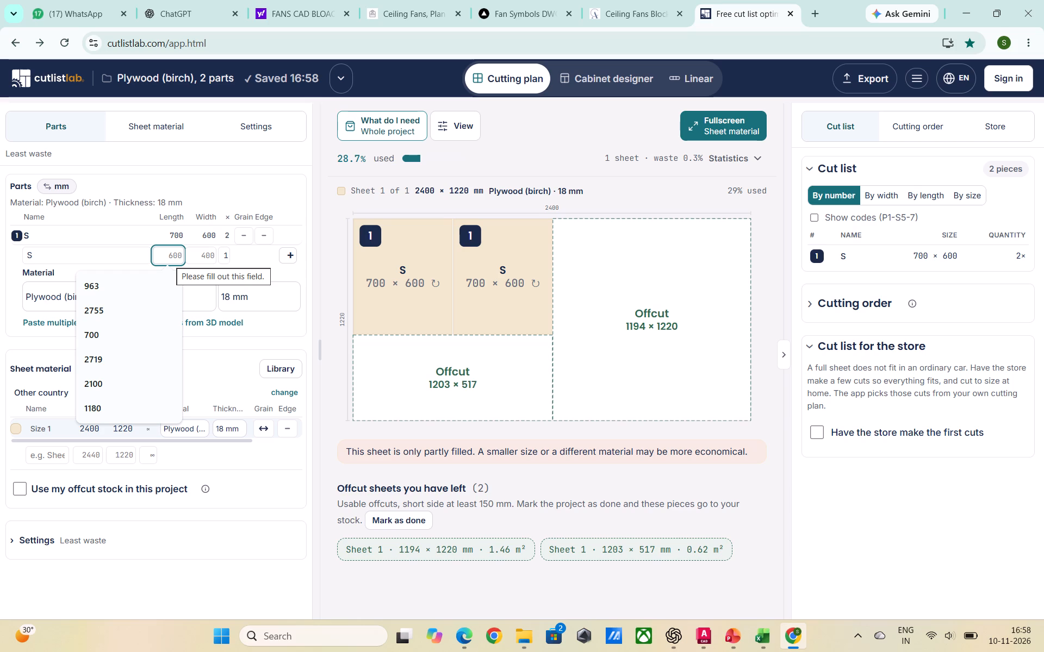
{"action": "type", "text": "473"}
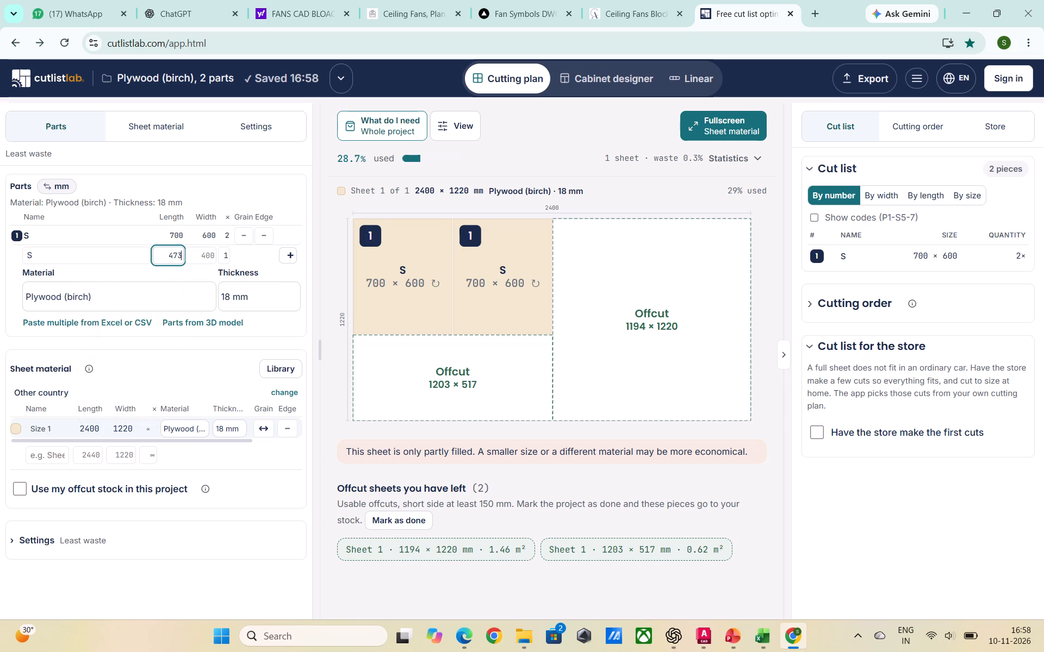
{"action": "key", "text": "Return"}
{"action": "type", "text": "700"}
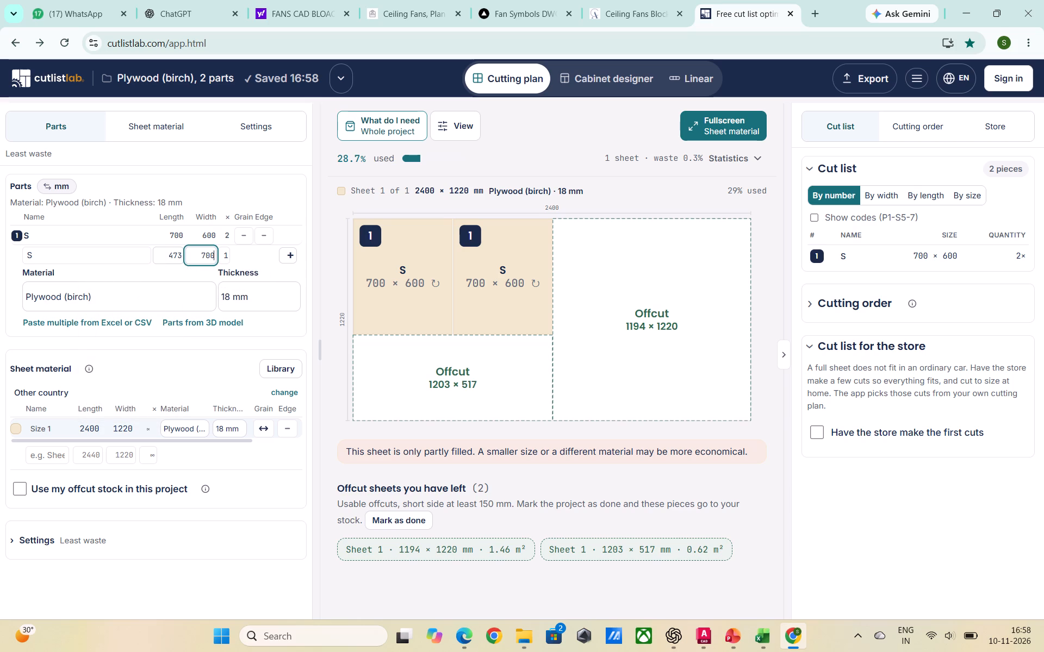
{"action": "left_click", "coordinate": [223, 255]}
{"action": "key", "text": "4"}
{"action": "left_click", "coordinate": [285, 258]}
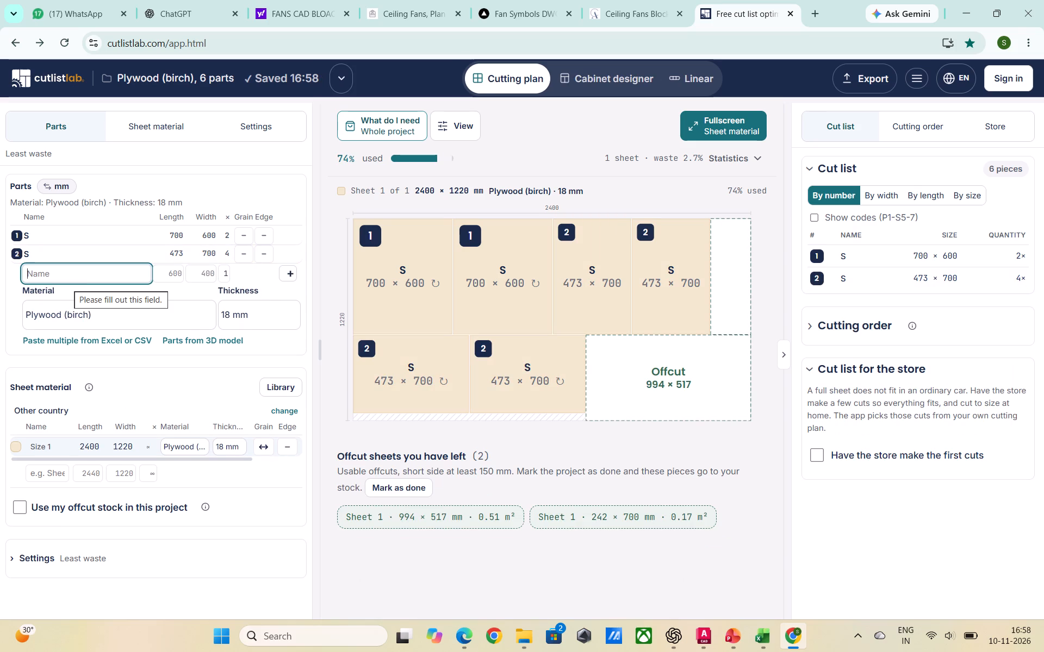
Add a single part named S, 100 mm long and 1970 mm wide, to the parts list.
{"action": "key", "text": "s"}
{"action": "left_click", "coordinate": [182, 285]}
{"action": "left_click", "coordinate": [178, 276]}
{"action": "type", "text": "100"}
{"action": "left_click", "coordinate": [212, 273]}
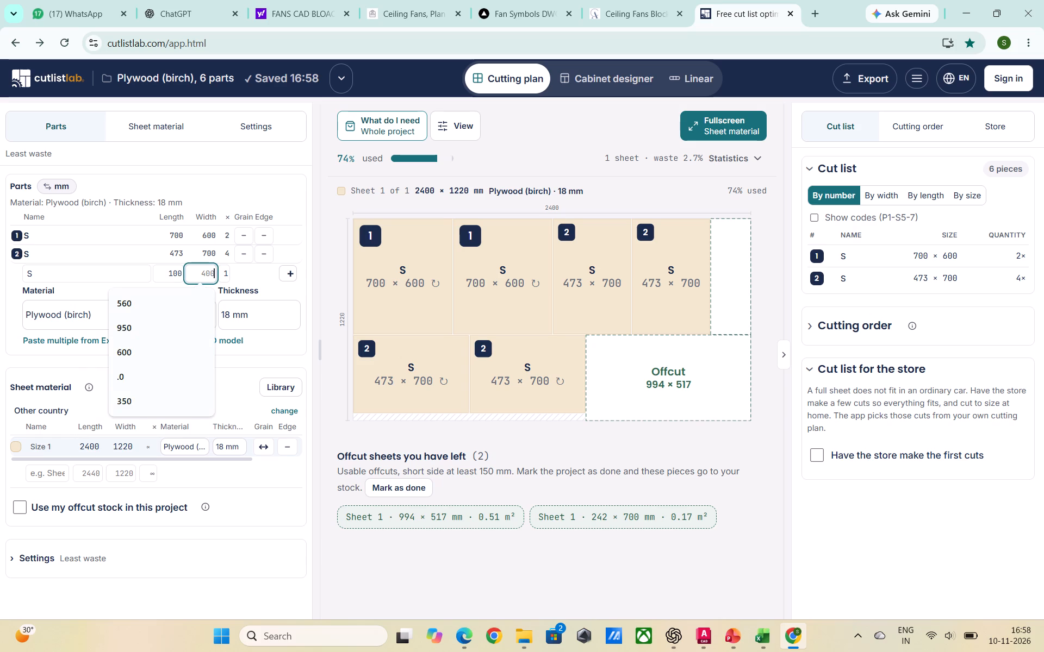
{"action": "type", "text": "1970"}
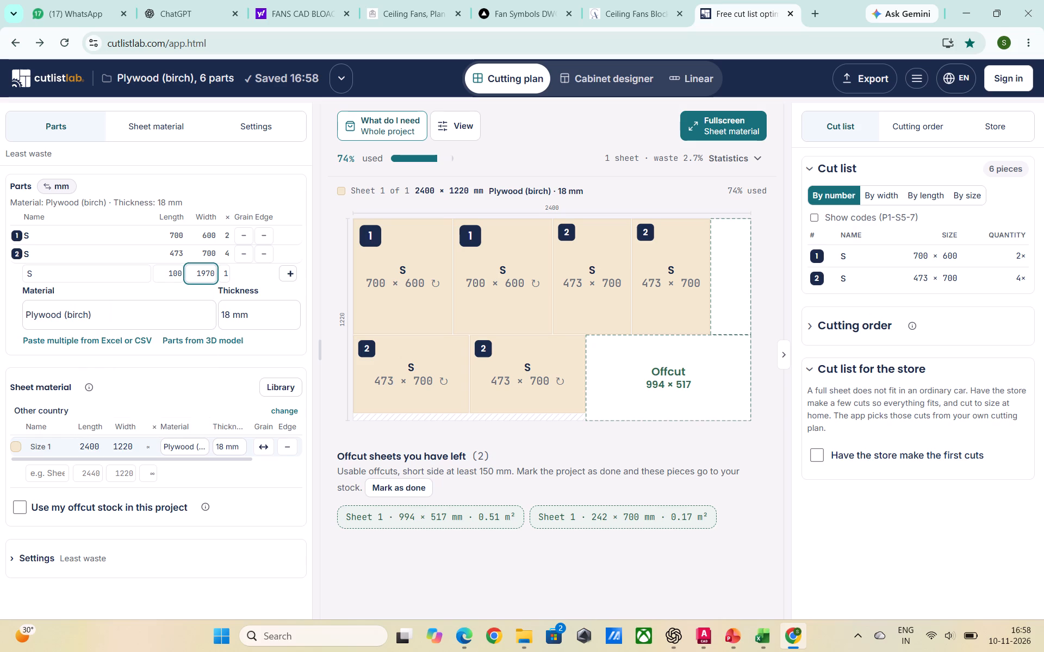
{"action": "left_click", "coordinate": [225, 272]}
{"action": "left_click", "coordinate": [290, 273]}
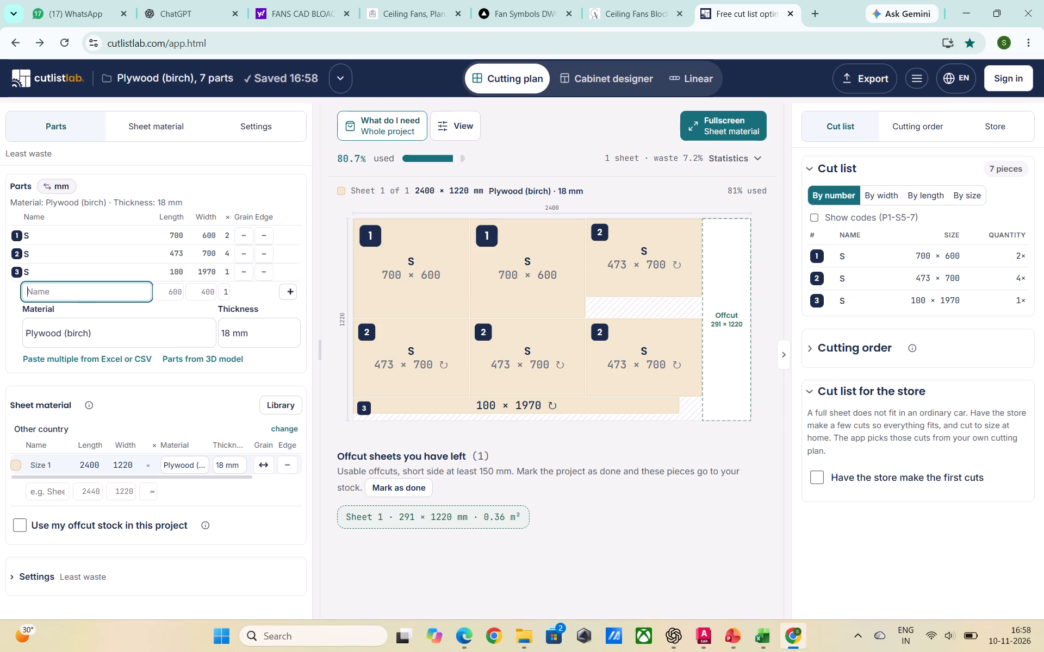
Add a part named S, 1180 mm long and 350 mm wide, with quantity 2, to the parts list.
{"action": "key", "text": "s"}
{"action": "left_click", "coordinate": [172, 292]}
{"action": "key", "text": "9"}
{"action": "type", "text": "00"}
{"action": "left_click", "coordinate": [206, 291]}
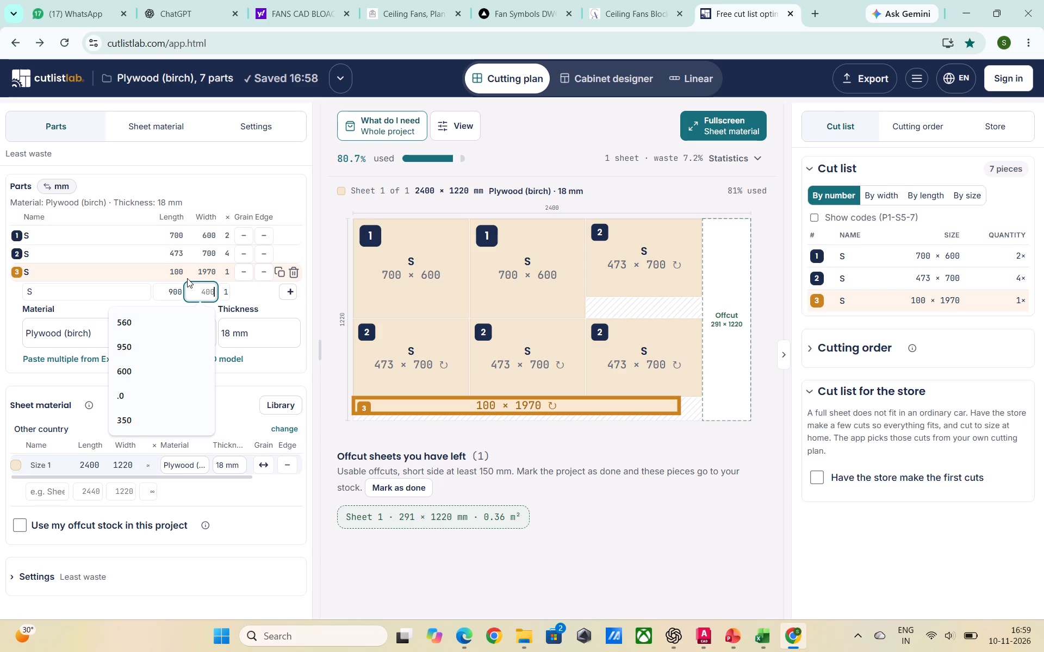
{"action": "left_click", "coordinate": [182, 295]}
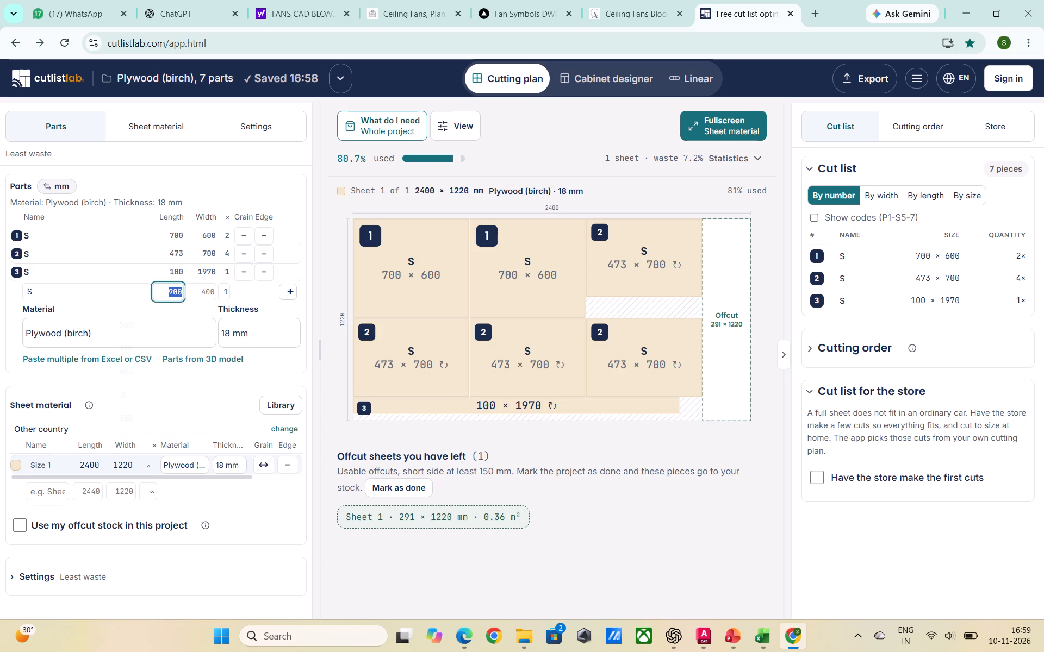
{"action": "key", "text": "BackSpace"}
{"action": "type", "text": "1180"}
{"action": "left_click", "coordinate": [202, 297]}
{"action": "type", "text": "350"}
{"action": "left_click", "coordinate": [229, 286]}
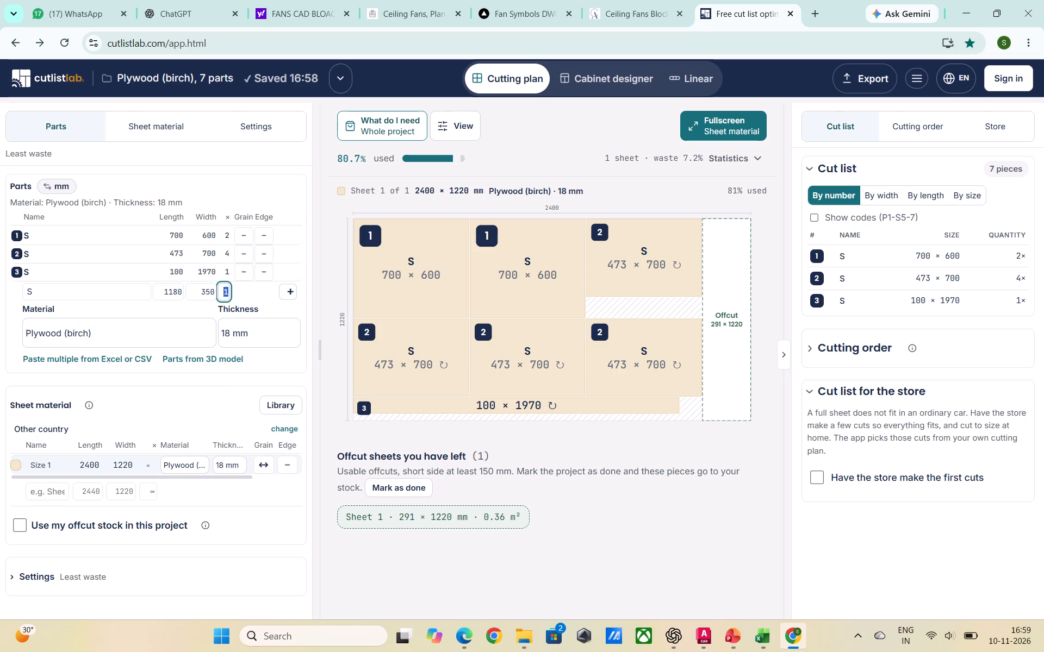
{"action": "key", "text": "2"}
{"action": "left_click", "coordinate": [285, 288]}
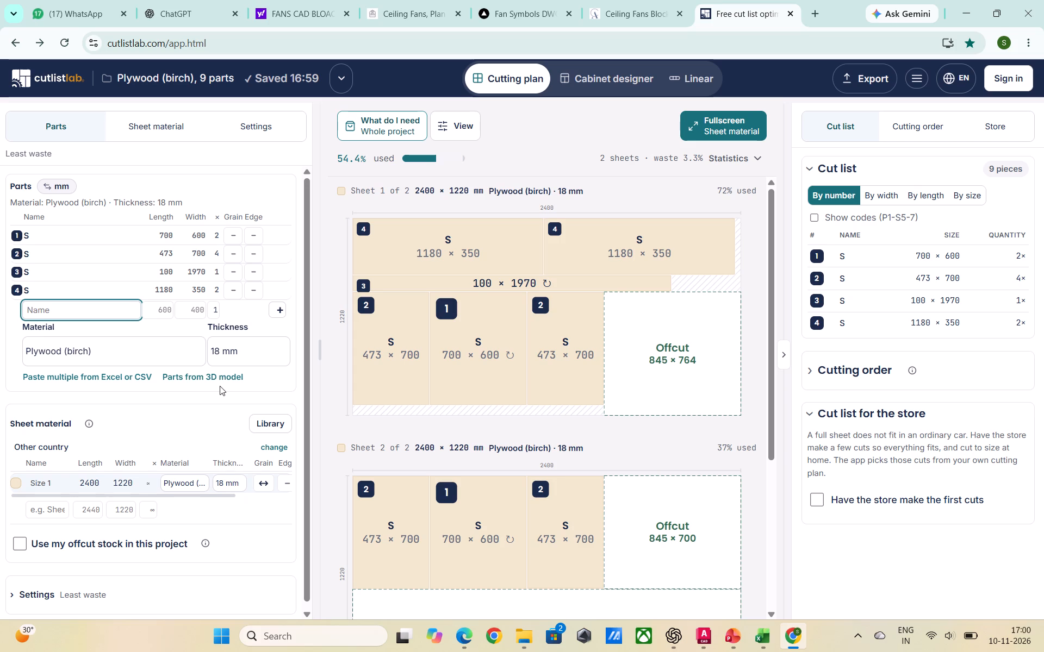
Start another new part named S in the parts list.
{"action": "key", "text": "s"}
{"action": "left_click", "coordinate": [167, 308]}
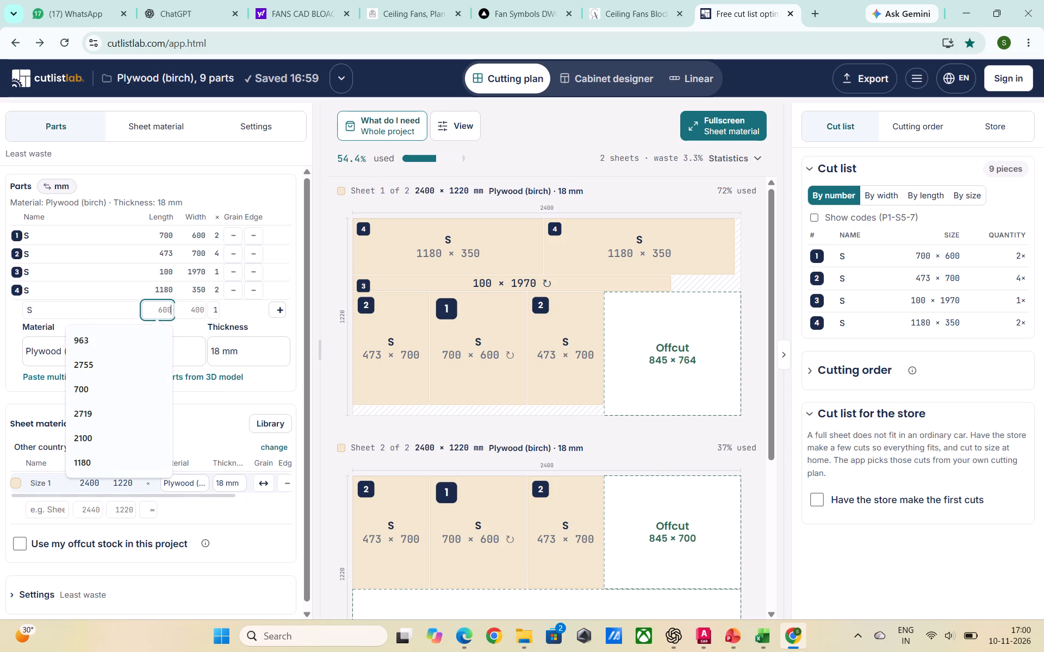
Complete the new S part with length 1885 mm, width 350 mm and quantity 2, and add it to the list.
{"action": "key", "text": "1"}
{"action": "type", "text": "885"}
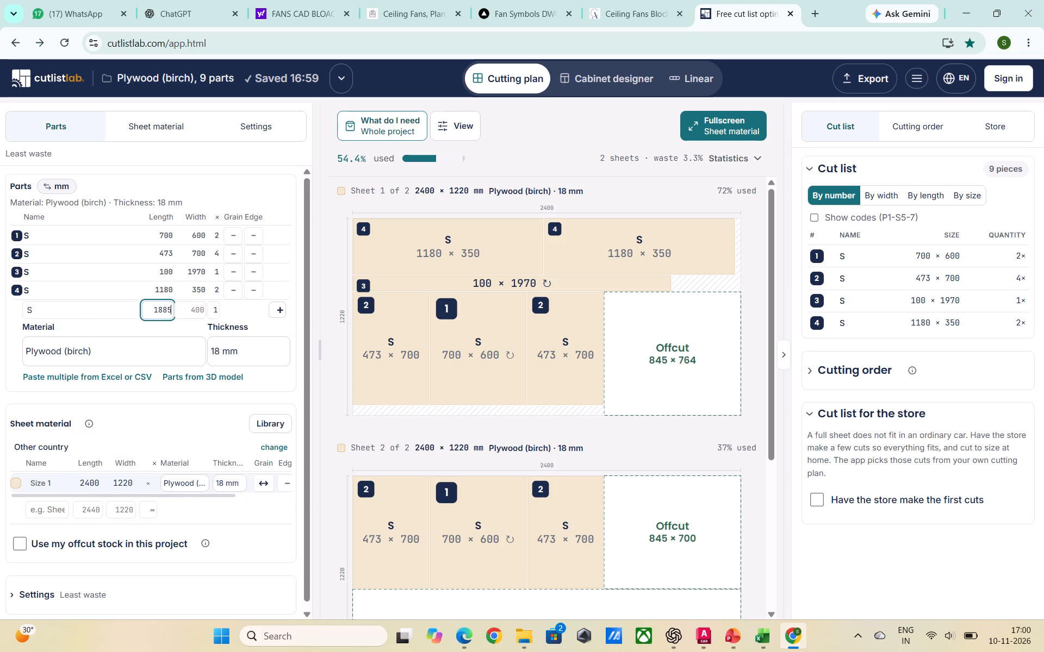
{"action": "left_click", "coordinate": [202, 308]}
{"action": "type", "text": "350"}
{"action": "left_click", "coordinate": [213, 309]}
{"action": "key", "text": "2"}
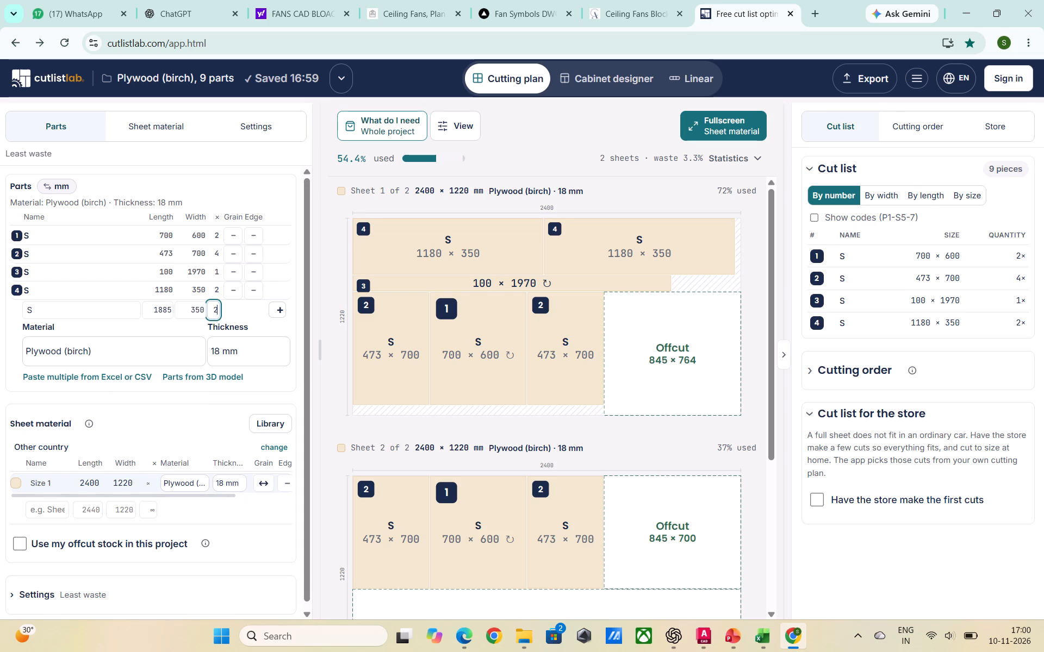
{"action": "left_click", "coordinate": [273, 310]}
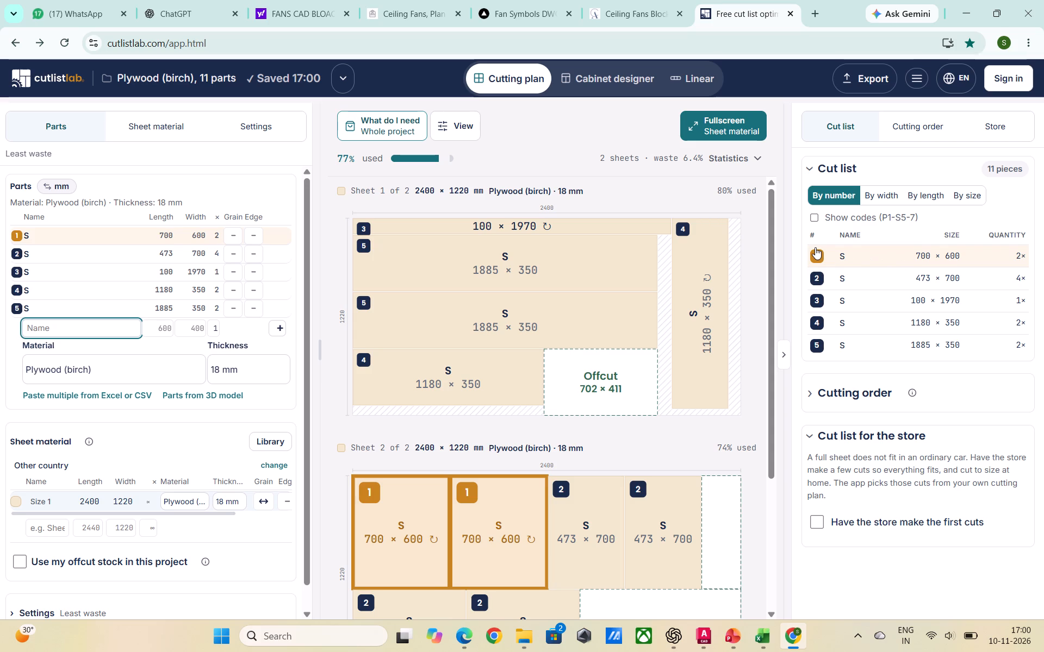
Select all five rows of the cut list, including names, sizes and quantities.
{"action": "left_click_drag", "start_coordinate": [819, 244], "coordinate": [1027, 349]}
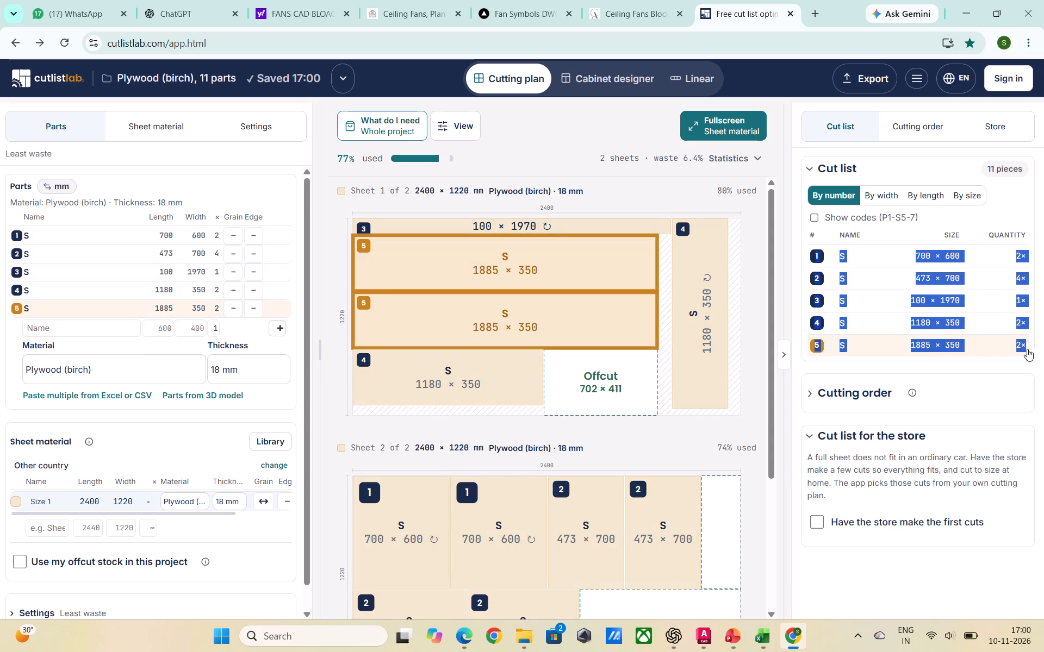
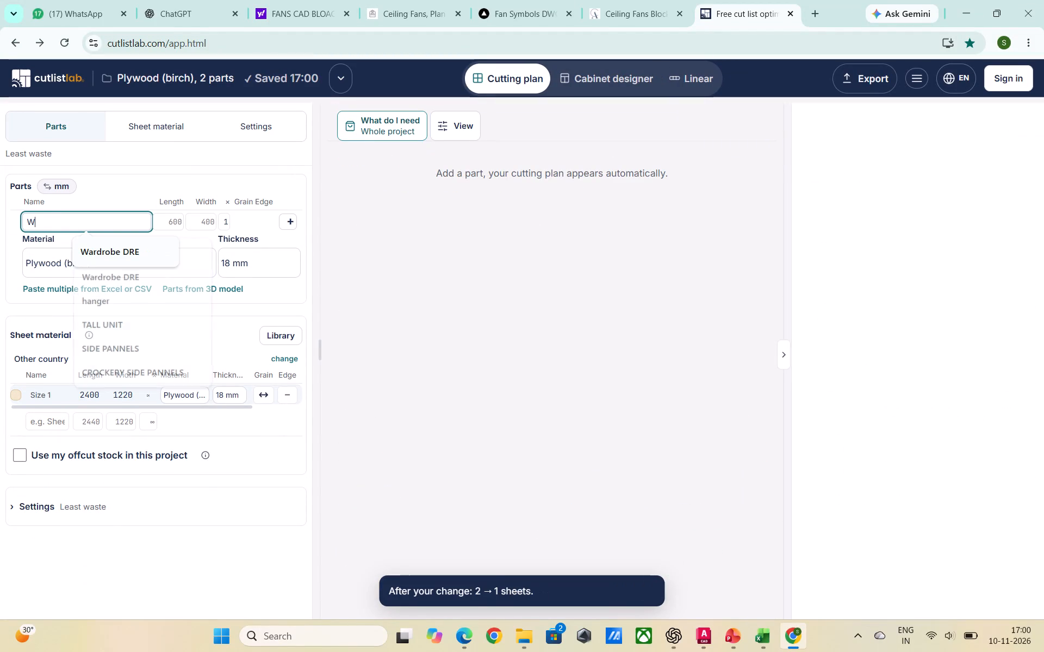
Name the new part WARDROBE in the empty parts list and open its length for entry.
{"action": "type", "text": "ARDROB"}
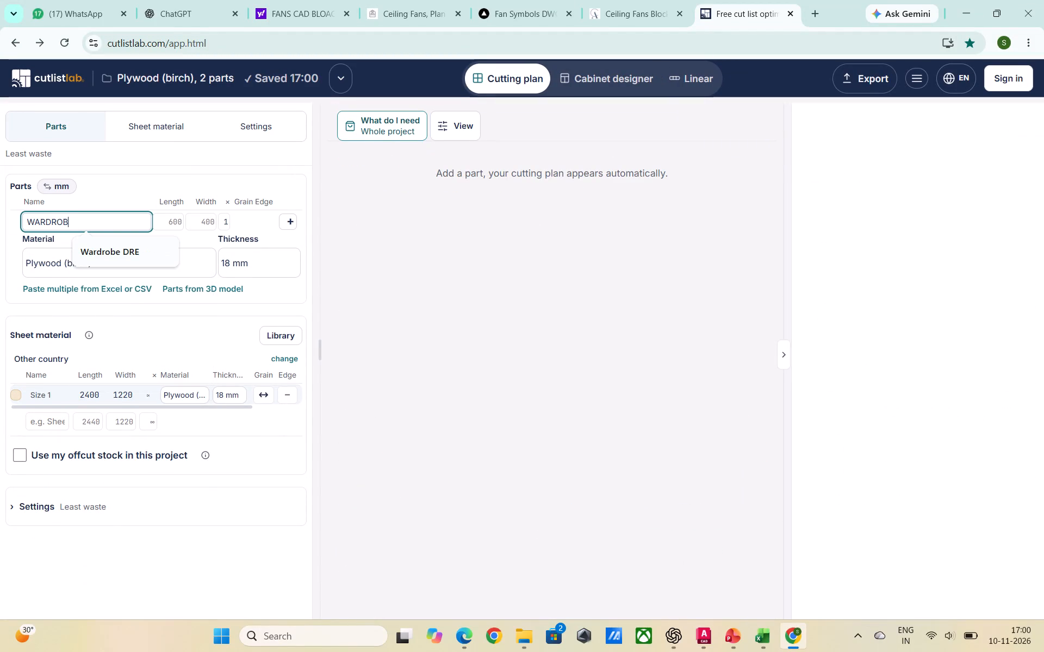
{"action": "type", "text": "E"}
{"action": "left_click", "coordinate": [172, 225]}
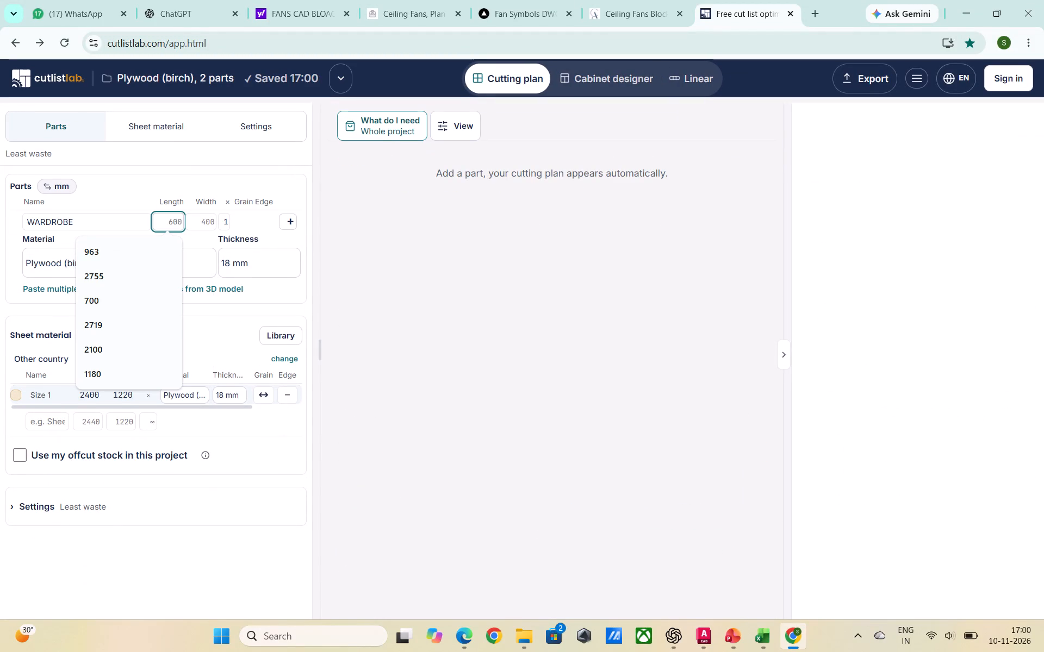
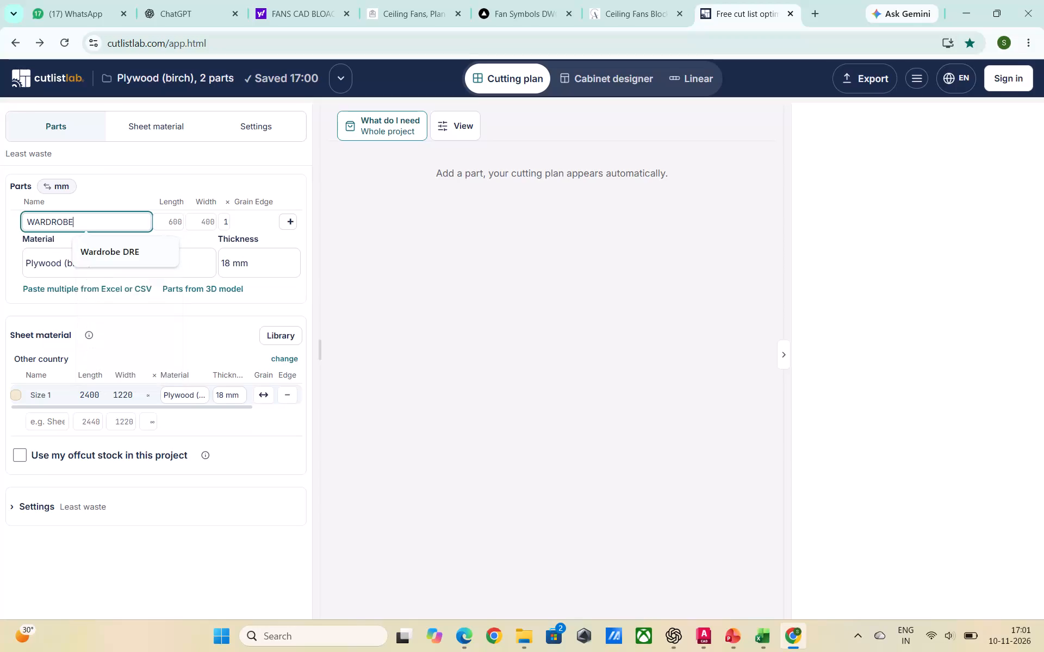
Replace the new part's name WARDROBE with S and add it with length 450 mm, width 750 mm and quantity 2.
{"action": "key", "text": "BackSpace"}
{"action": "key", "text": "BackSpace"}
{"action": "key", "text": "BackSpace"}
{"action": "key", "text": "BackSpace"}
{"action": "key", "text": "BackSpace"}
{"action": "key", "text": "BackSpace"}
{"action": "key", "text": "BackSpace"}
{"action": "key", "text": "BackSpace"}
{"action": "key", "text": "BackSpace"}
{"action": "key", "text": "BackSpace"}
{"action": "key", "text": "BackSpace"}
{"action": "key", "text": "BackSpace"}
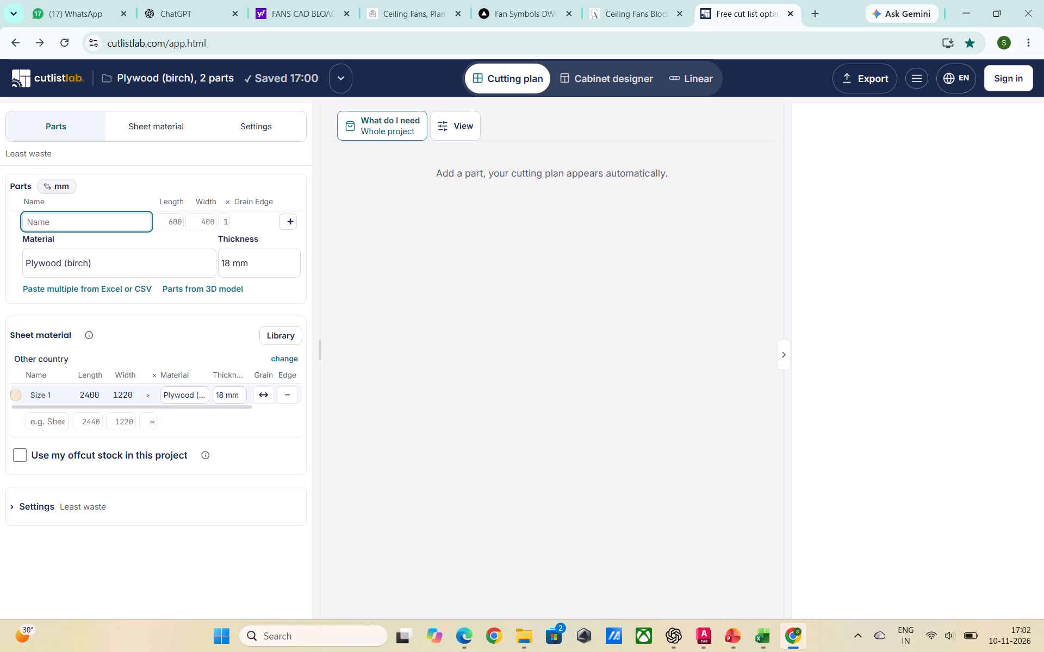
{"action": "key", "text": "s"}
{"action": "left_click", "coordinate": [165, 227]}
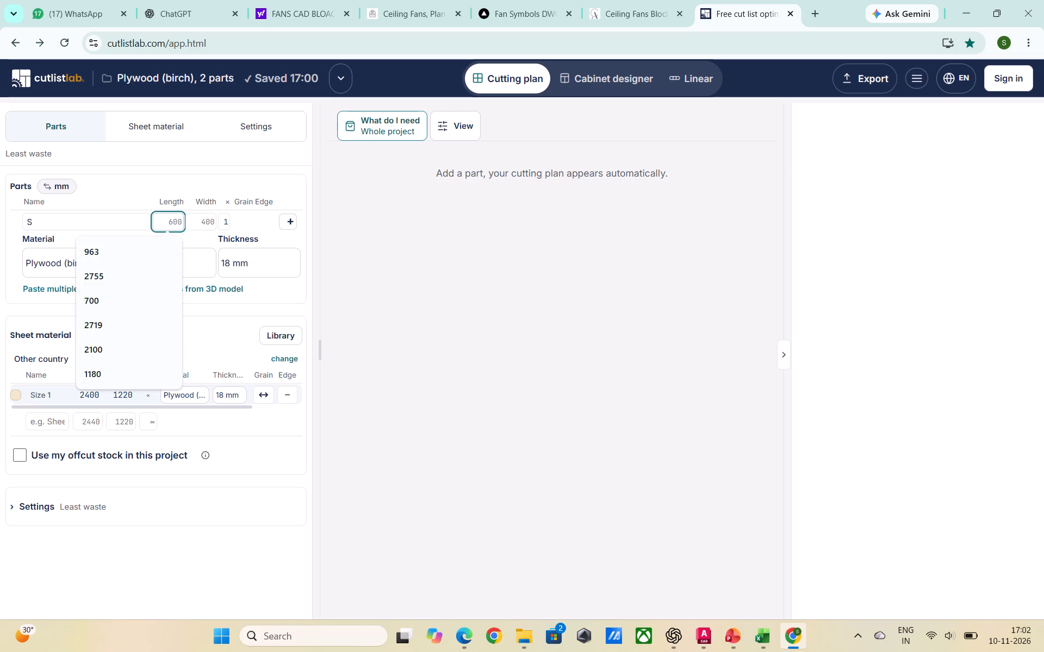
{"action": "type", "text": "450"}
{"action": "key", "text": "Return"}
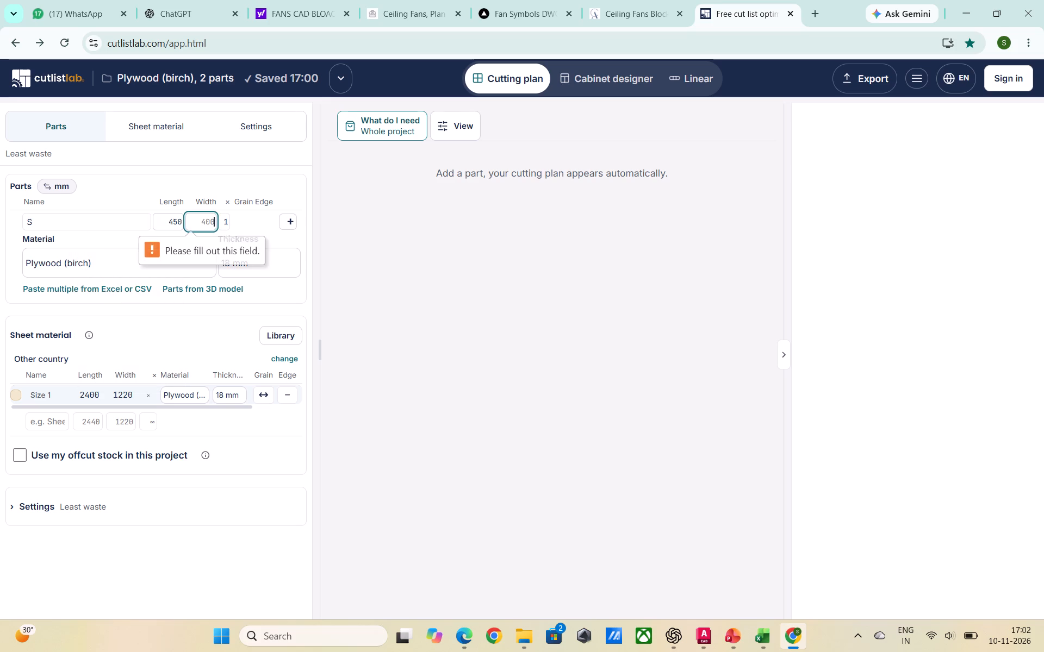
{"action": "type", "text": "750"}
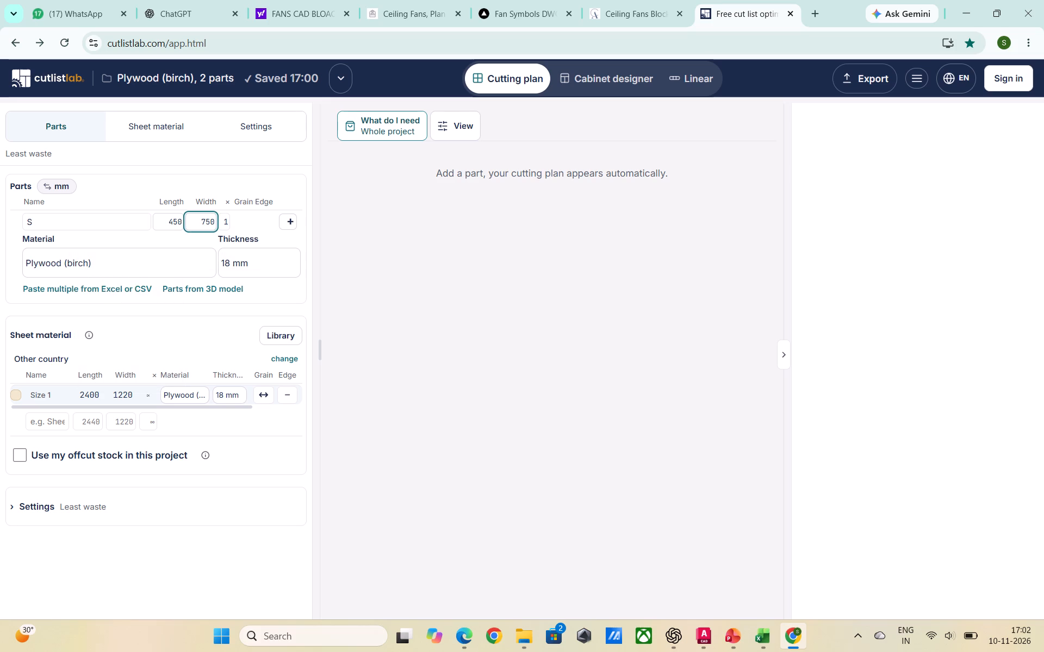
{"action": "left_click", "coordinate": [230, 223]}
{"action": "left_click", "coordinate": [229, 220]}
{"action": "key", "text": "2"}
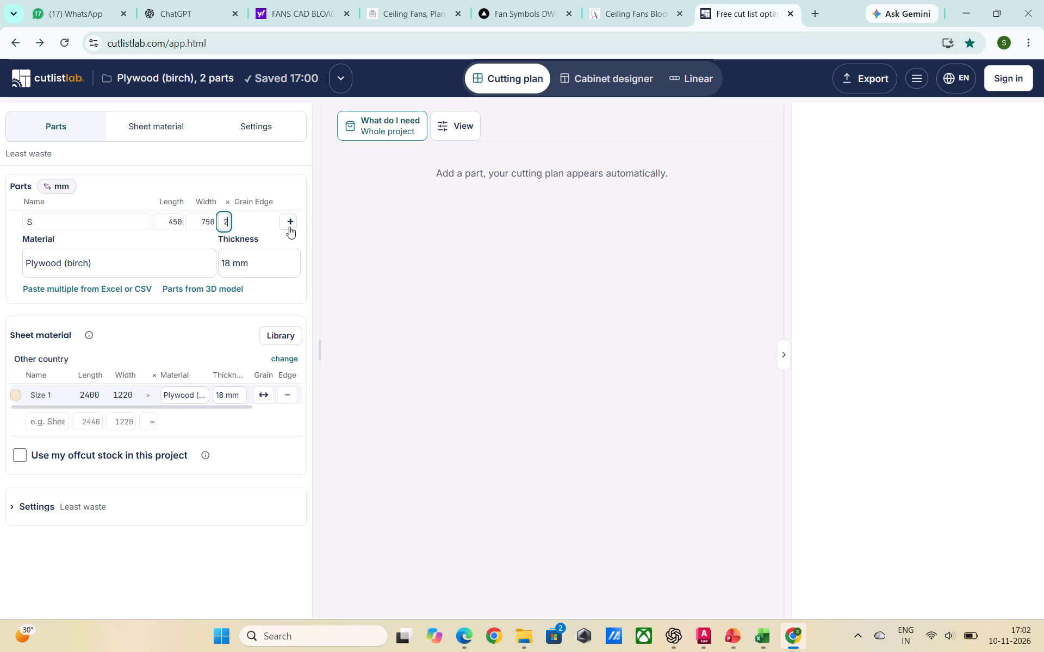
{"action": "left_click", "coordinate": [288, 223]}
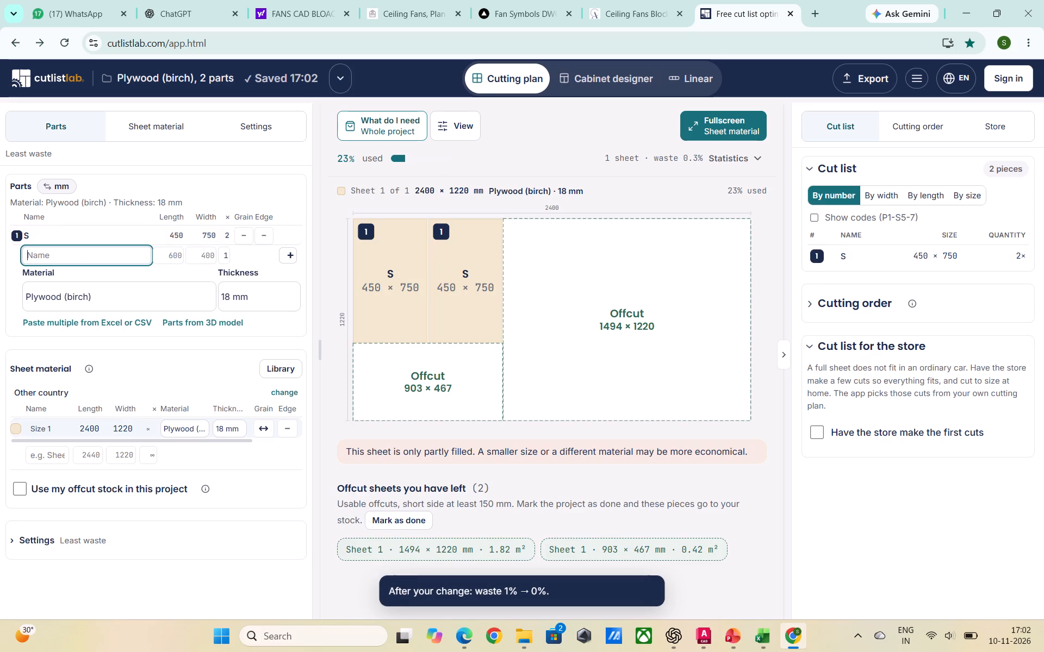
Add a part named S, 430 mm long and 650 mm wide, with quantity 4, to the parts list.
{"action": "key", "text": "s"}
{"action": "left_click", "coordinate": [171, 259]}
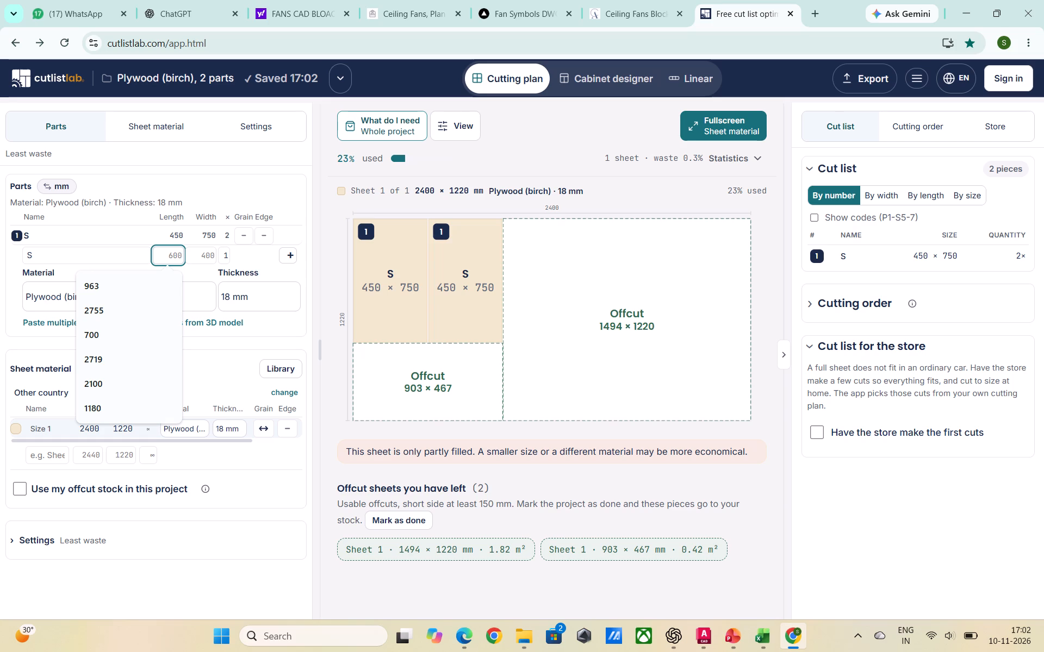
{"action": "type", "text": "430"}
{"action": "left_click", "coordinate": [210, 250]}
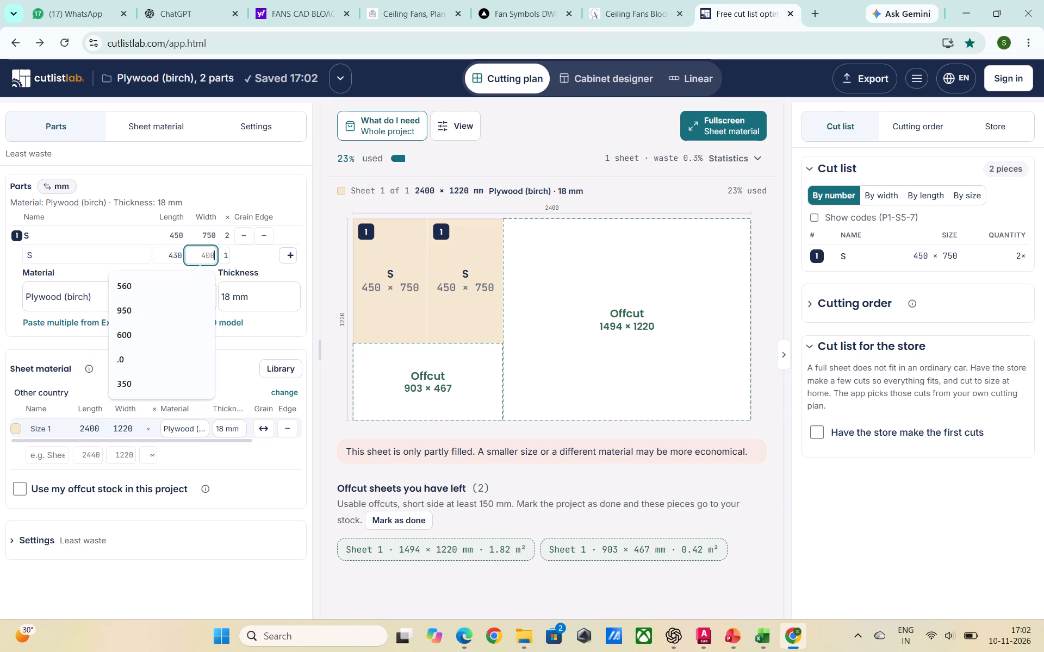
{"action": "type", "text": "618"}
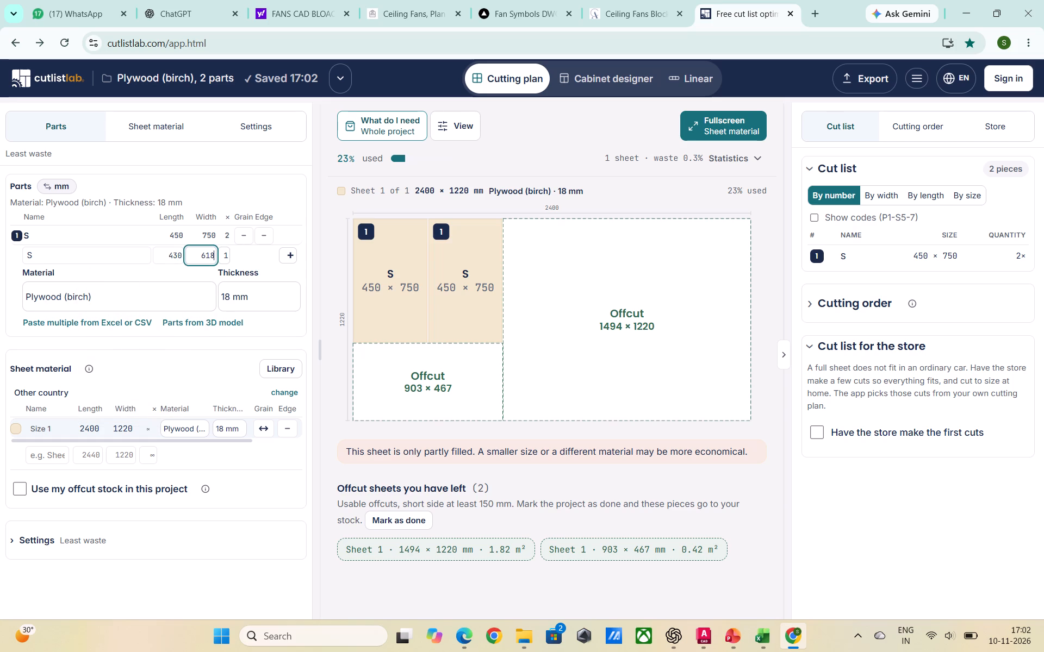
{"action": "key", "text": "BackSpace"}
{"action": "key", "text": "BackSpace"}
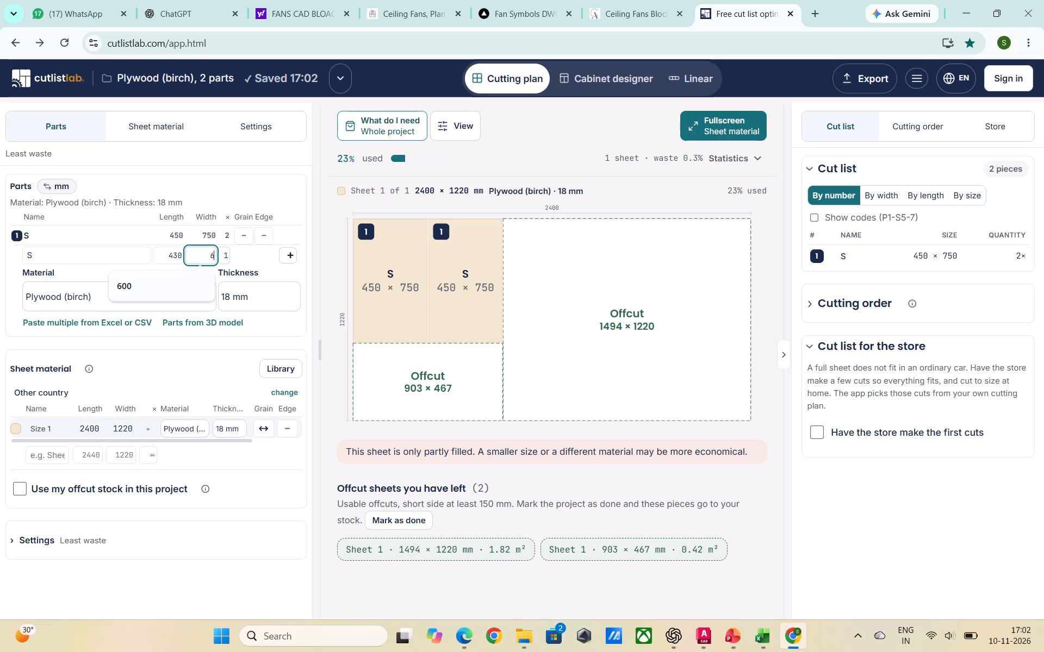
{"action": "type", "text": "50"}
{"action": "left_click", "coordinate": [223, 256]}
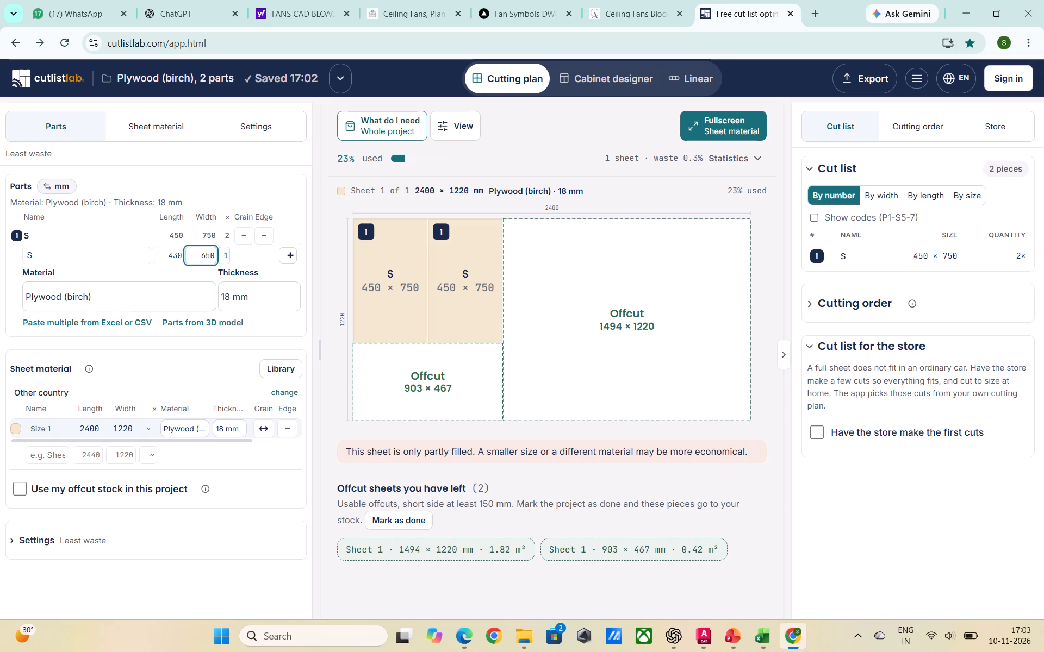
{"action": "key", "text": "4"}
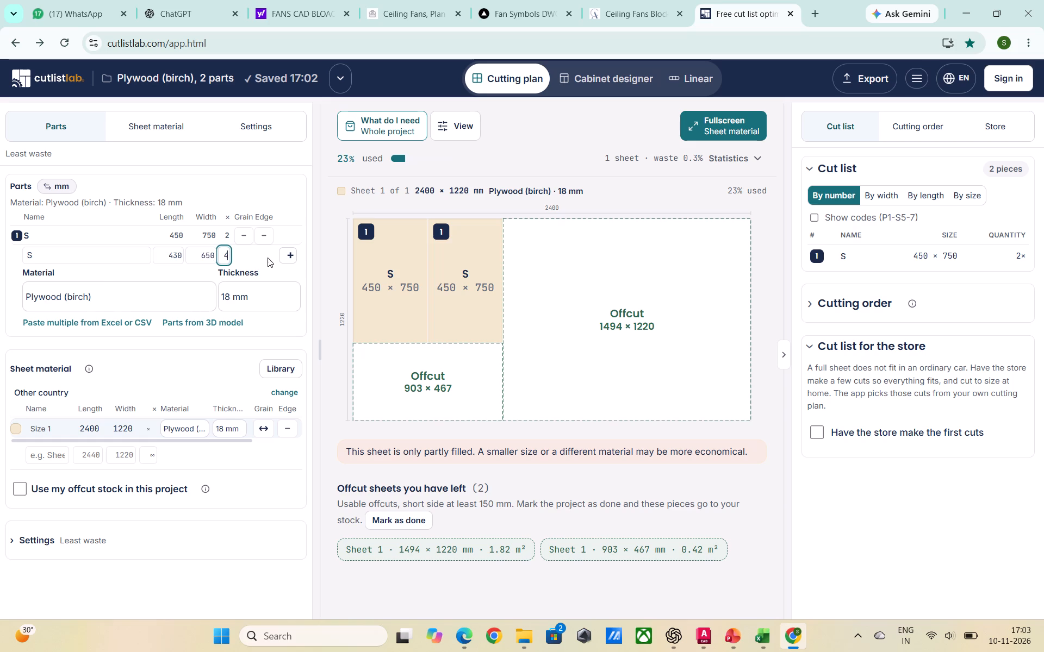
{"action": "left_click", "coordinate": [285, 255]}
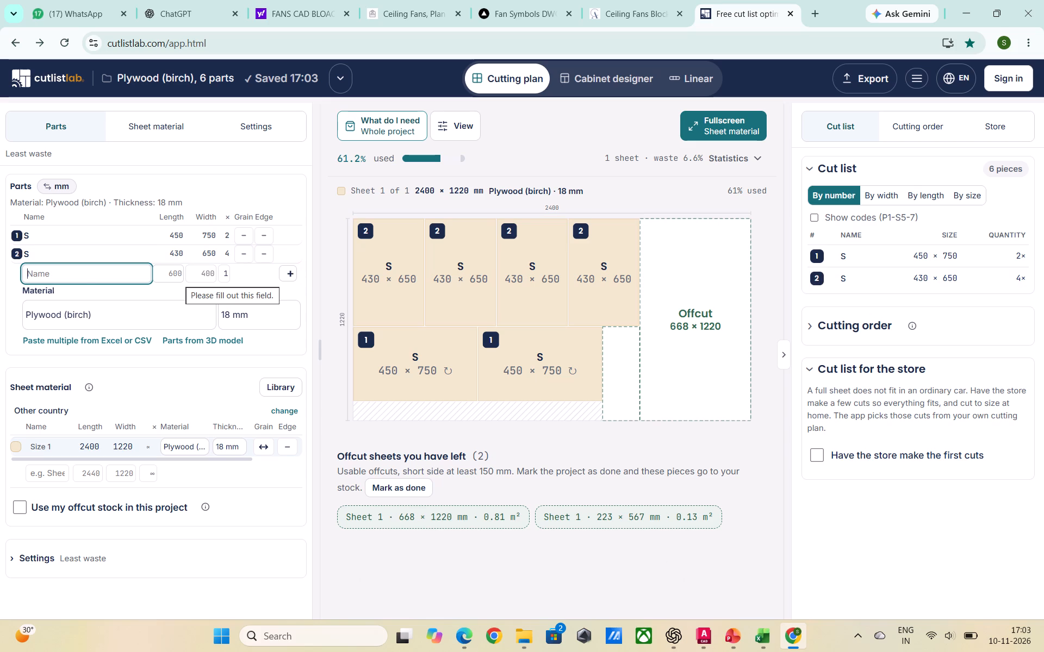
Add a single part named S, 1800 mm long and 450 mm wide, to the parts list.
{"action": "key", "text": "s"}
{"action": "left_click", "coordinate": [177, 275]}
{"action": "type", "text": "1800"}
{"action": "left_click", "coordinate": [193, 277]}
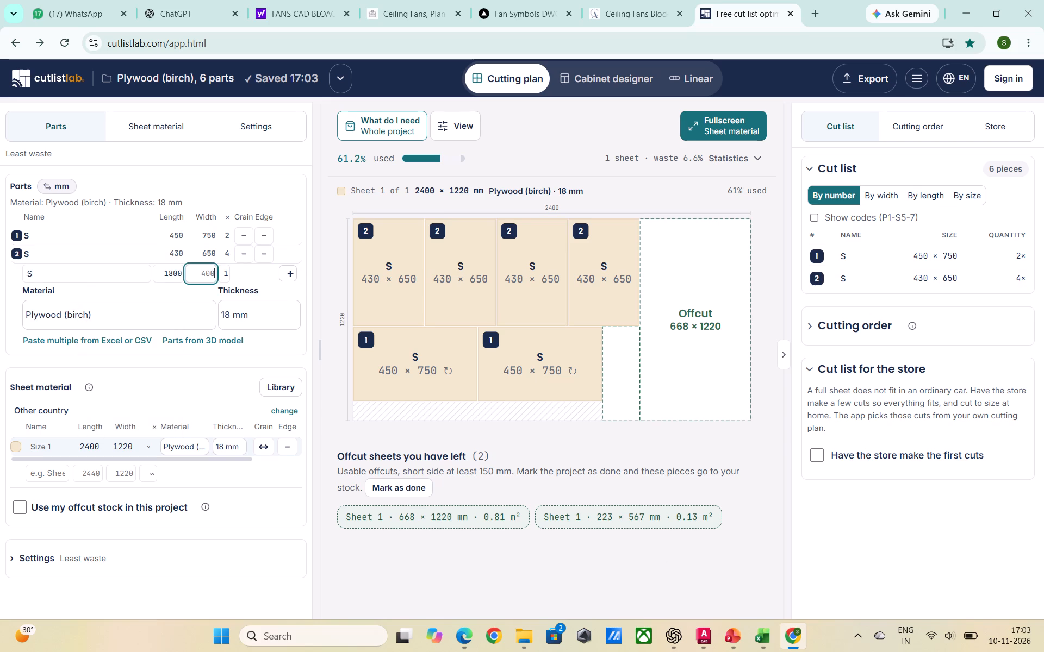
{"action": "type", "text": "456"}
{"action": "key", "text": "BackSpace"}
{"action": "key", "text": "0"}
{"action": "left_click", "coordinate": [291, 274]}
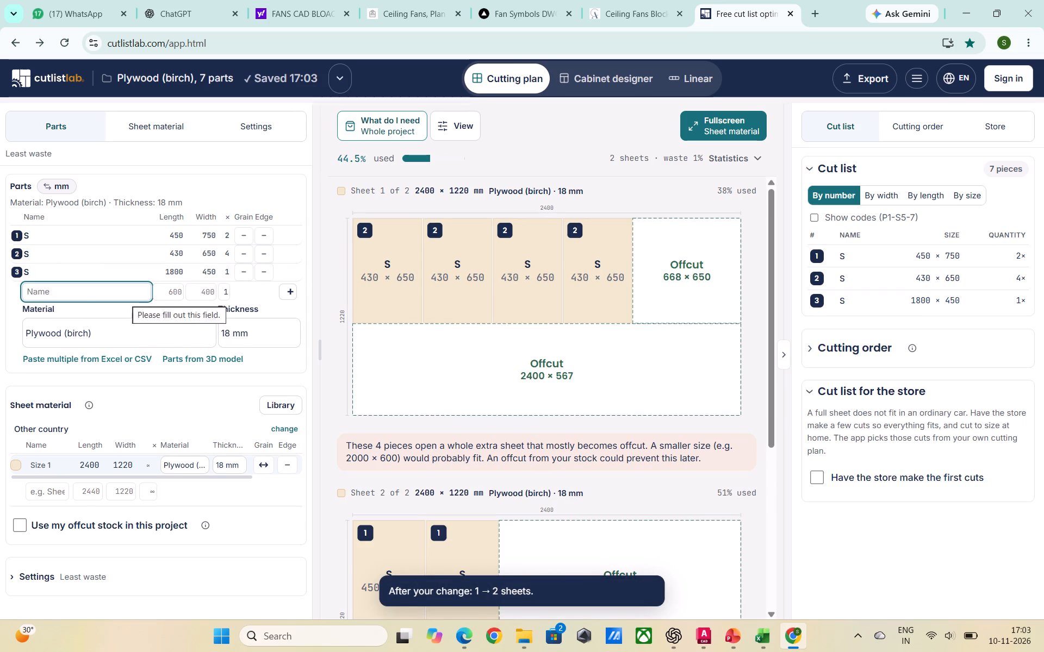
Add a single part named S, 100 mm long and 1800 mm wide, to the parts list.
{"action": "key", "text": "s"}
{"action": "left_click", "coordinate": [163, 291]}
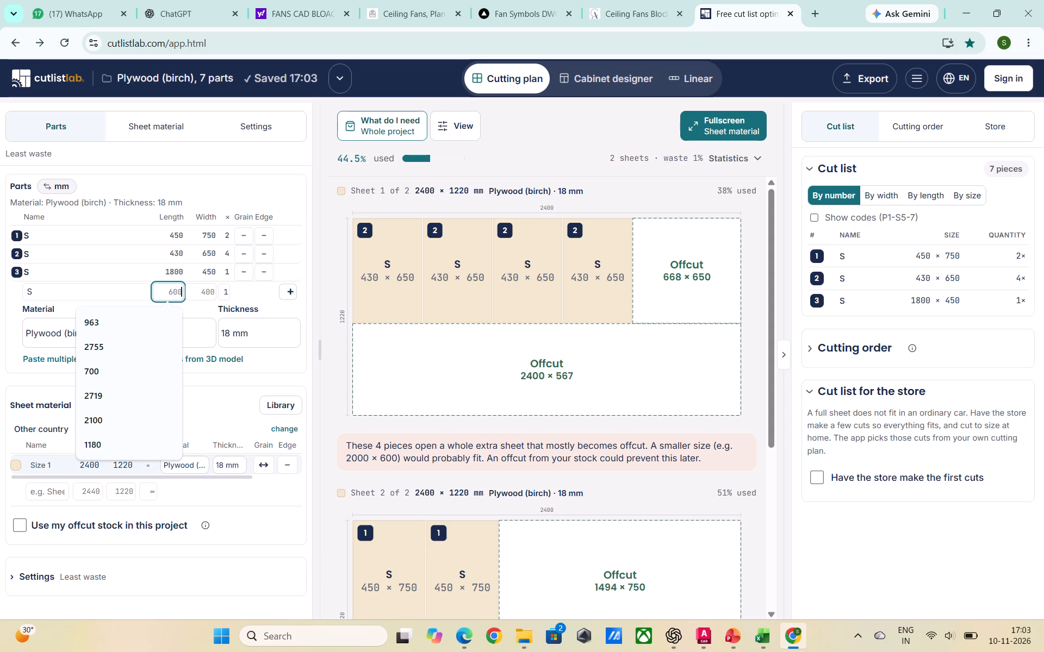
{"action": "type", "text": "100"}
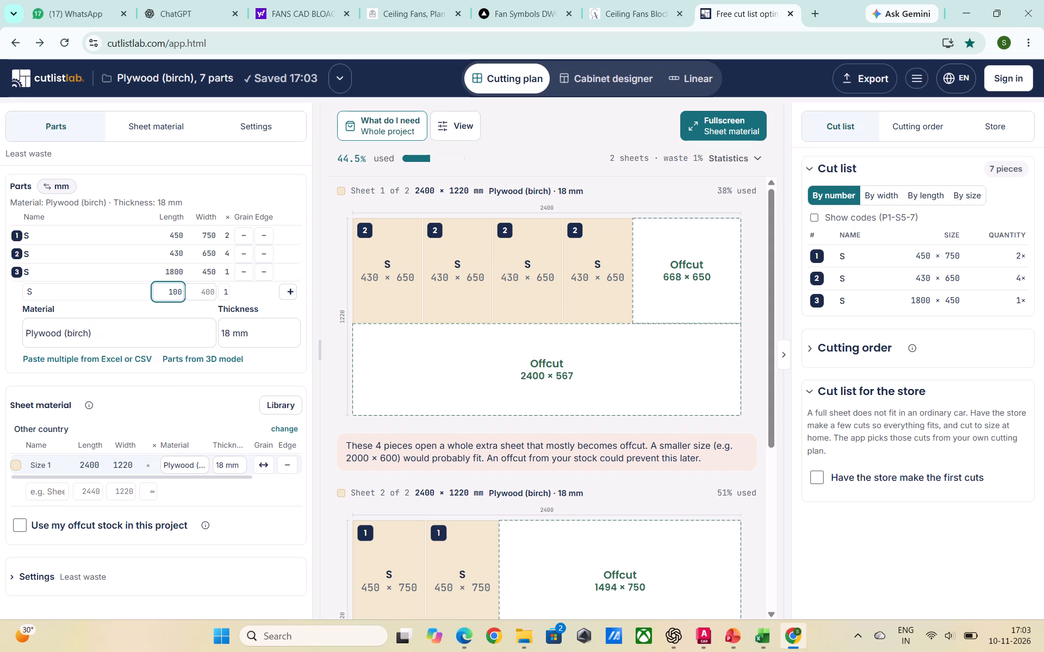
{"action": "left_click", "coordinate": [208, 296]}
{"action": "type", "text": "1800"}
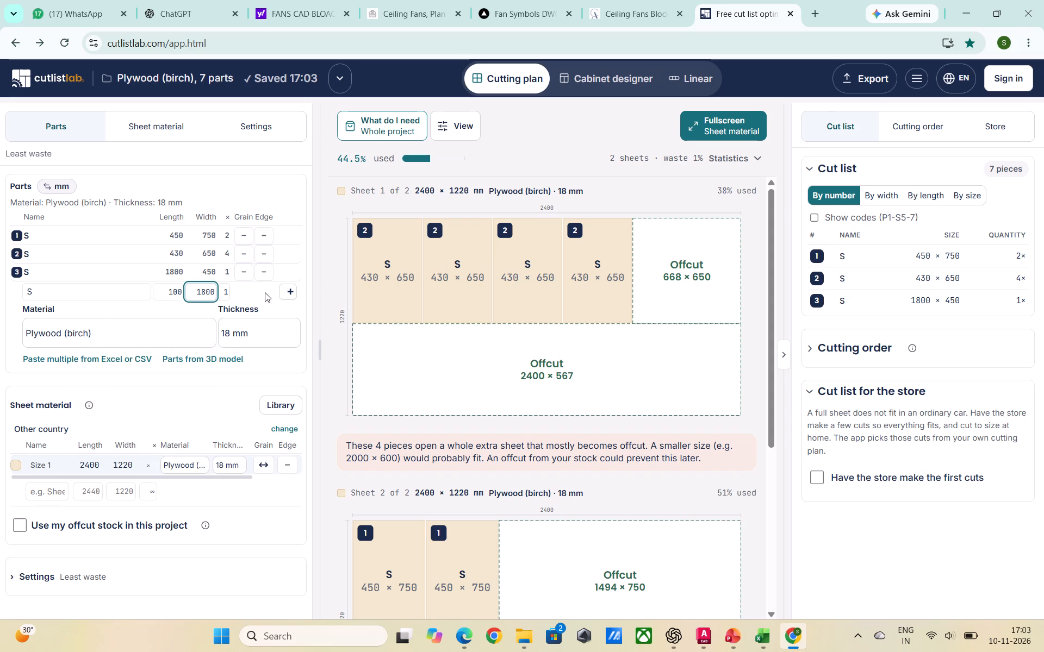
{"action": "left_click", "coordinate": [292, 294]}
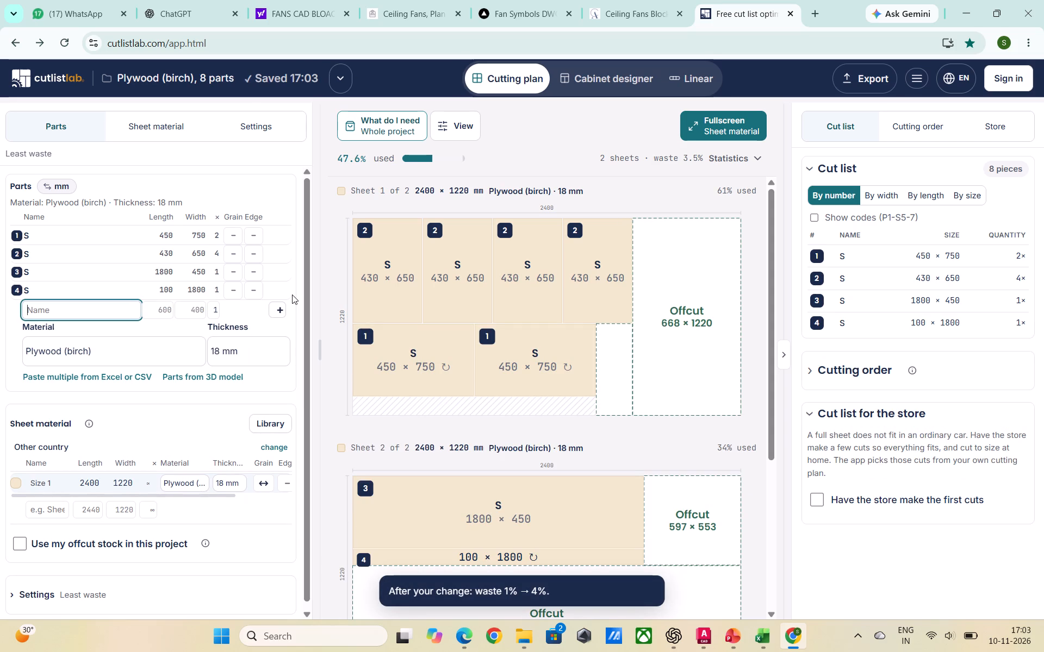
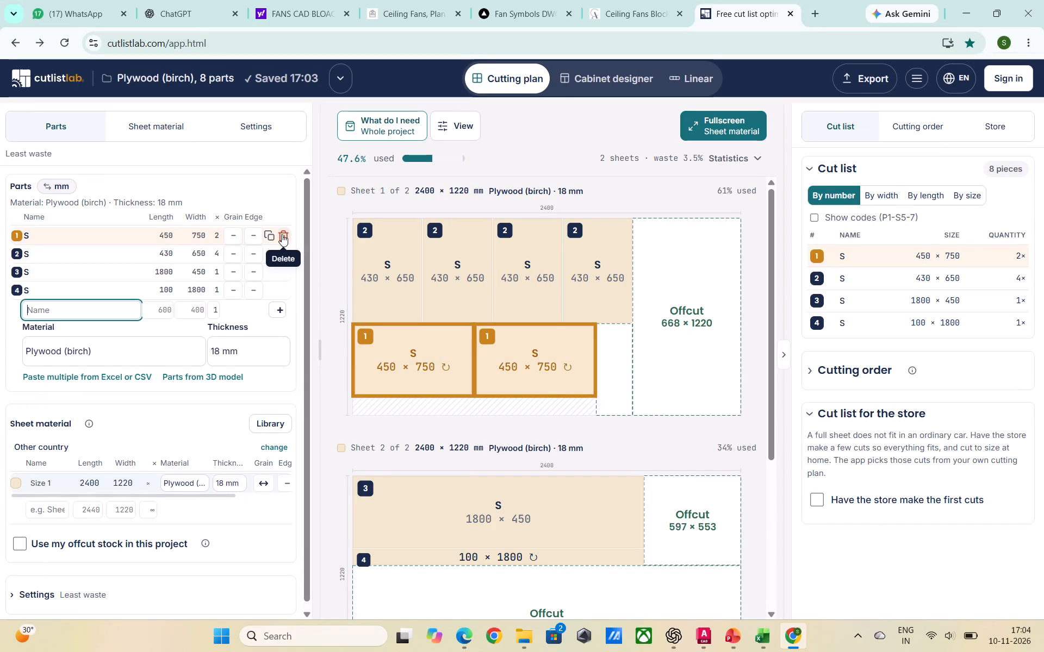
Delete all four S parts from the parts list.
{"action": "left_click", "coordinate": [282, 234]}
{"action": "left_click", "coordinate": [282, 234]}
{"action": "left_click", "coordinate": [285, 236]}
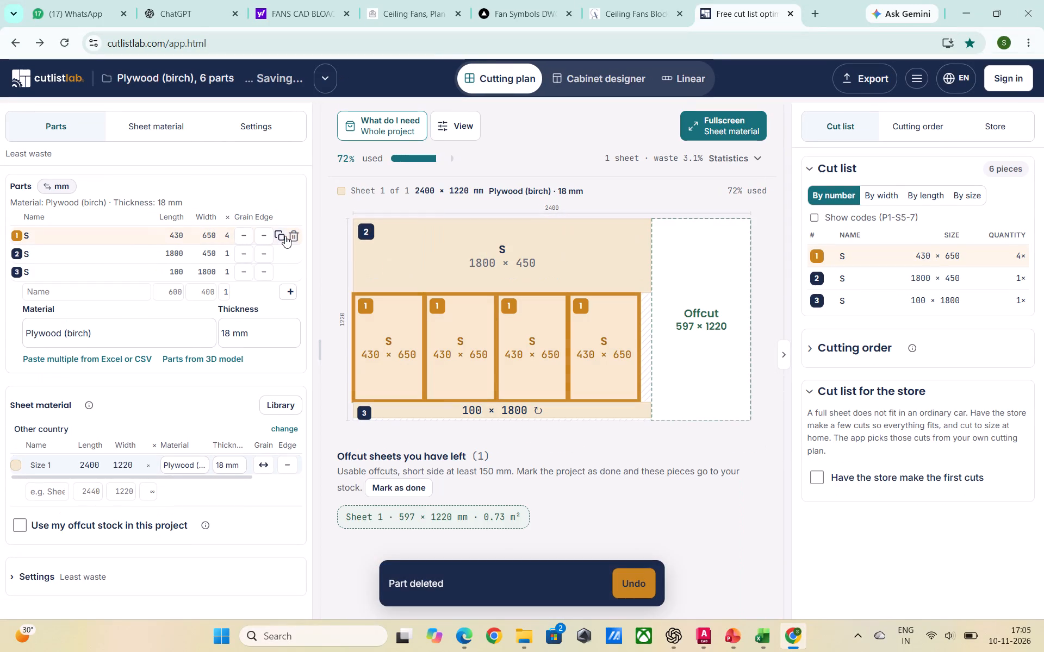
{"action": "left_click", "coordinate": [289, 236]}
{"action": "left_click", "coordinate": [290, 236]}
{"action": "left_click", "coordinate": [290, 236]}
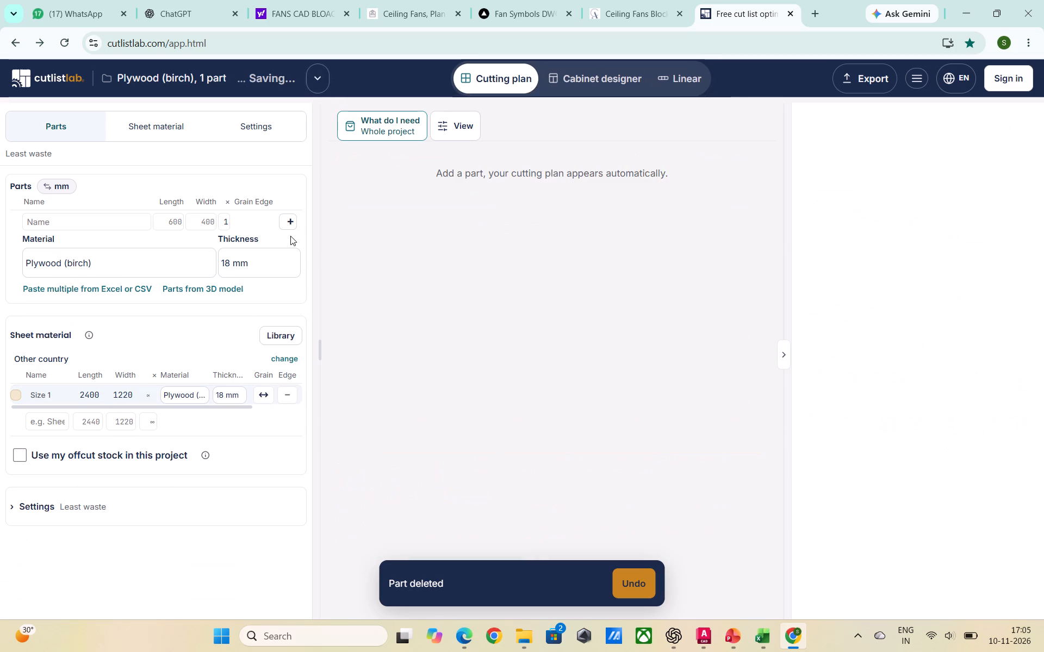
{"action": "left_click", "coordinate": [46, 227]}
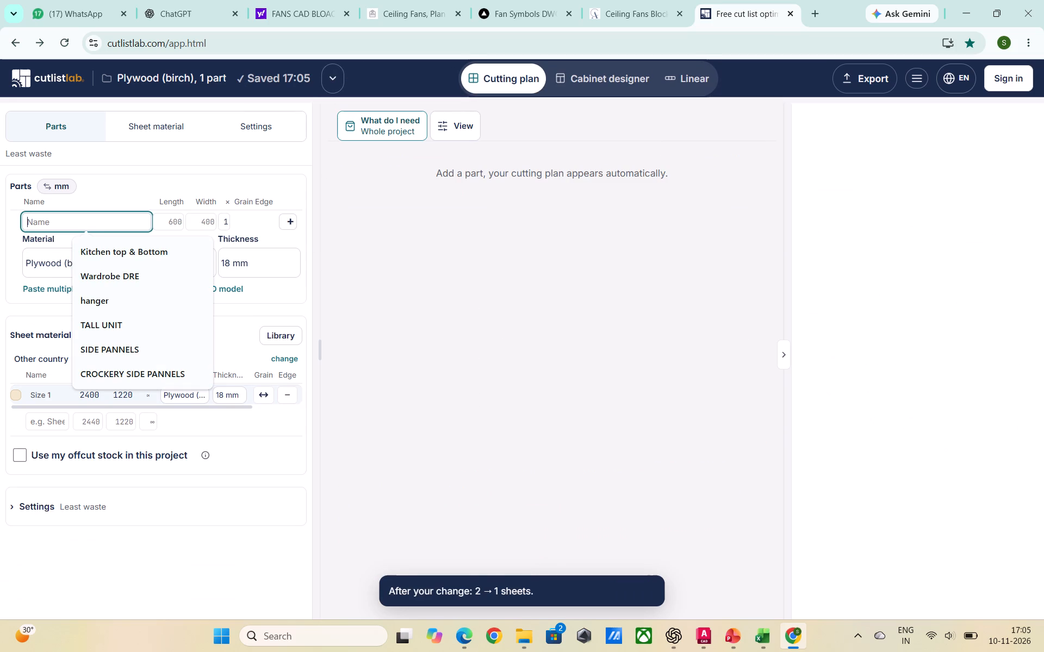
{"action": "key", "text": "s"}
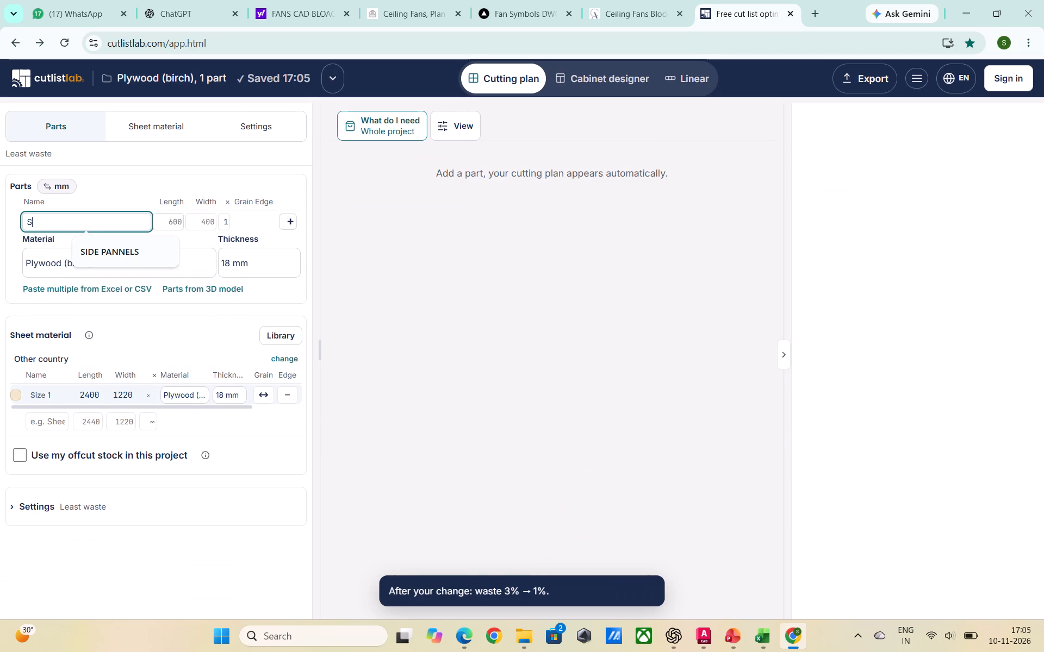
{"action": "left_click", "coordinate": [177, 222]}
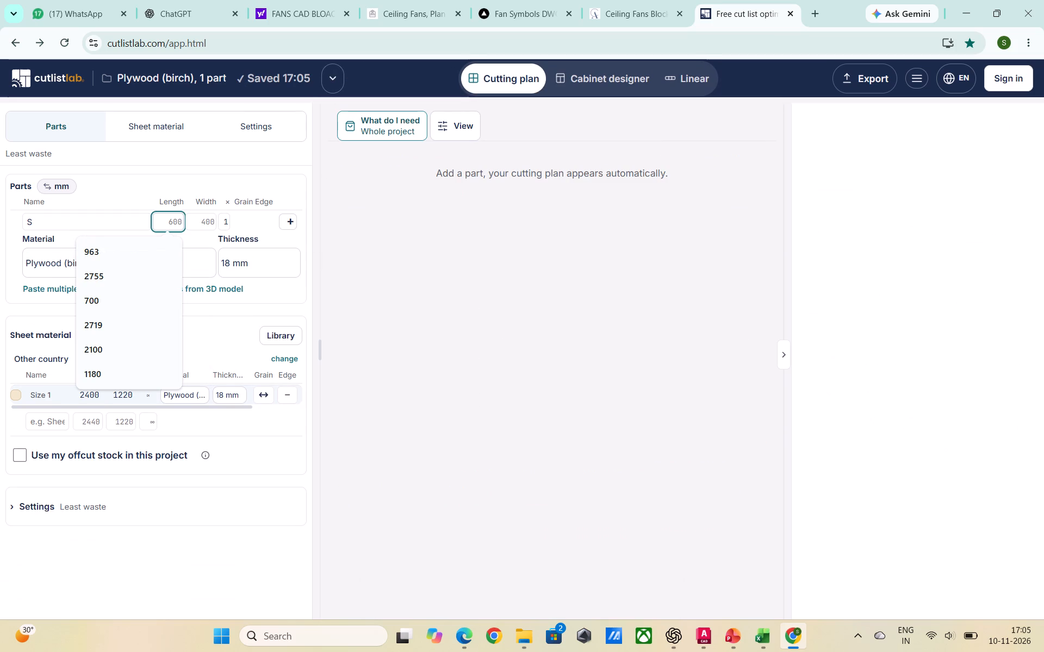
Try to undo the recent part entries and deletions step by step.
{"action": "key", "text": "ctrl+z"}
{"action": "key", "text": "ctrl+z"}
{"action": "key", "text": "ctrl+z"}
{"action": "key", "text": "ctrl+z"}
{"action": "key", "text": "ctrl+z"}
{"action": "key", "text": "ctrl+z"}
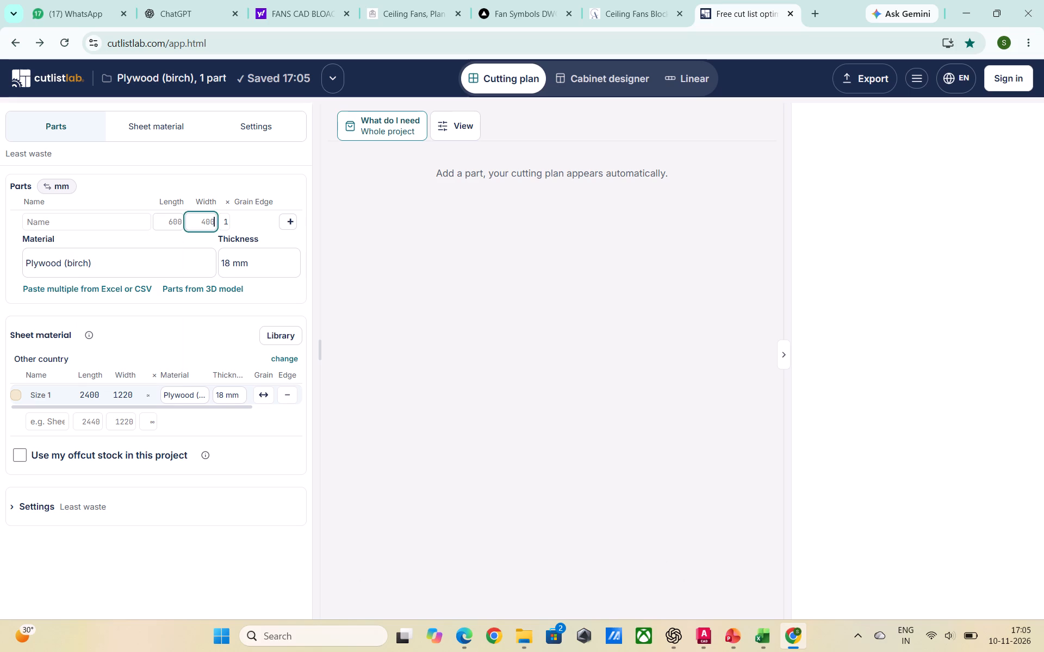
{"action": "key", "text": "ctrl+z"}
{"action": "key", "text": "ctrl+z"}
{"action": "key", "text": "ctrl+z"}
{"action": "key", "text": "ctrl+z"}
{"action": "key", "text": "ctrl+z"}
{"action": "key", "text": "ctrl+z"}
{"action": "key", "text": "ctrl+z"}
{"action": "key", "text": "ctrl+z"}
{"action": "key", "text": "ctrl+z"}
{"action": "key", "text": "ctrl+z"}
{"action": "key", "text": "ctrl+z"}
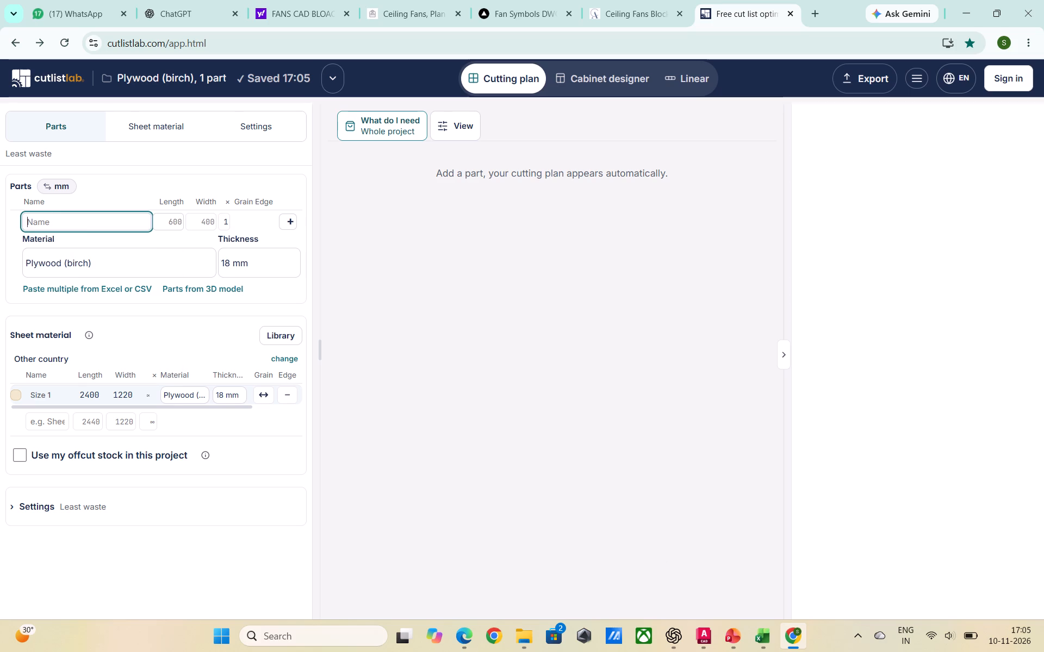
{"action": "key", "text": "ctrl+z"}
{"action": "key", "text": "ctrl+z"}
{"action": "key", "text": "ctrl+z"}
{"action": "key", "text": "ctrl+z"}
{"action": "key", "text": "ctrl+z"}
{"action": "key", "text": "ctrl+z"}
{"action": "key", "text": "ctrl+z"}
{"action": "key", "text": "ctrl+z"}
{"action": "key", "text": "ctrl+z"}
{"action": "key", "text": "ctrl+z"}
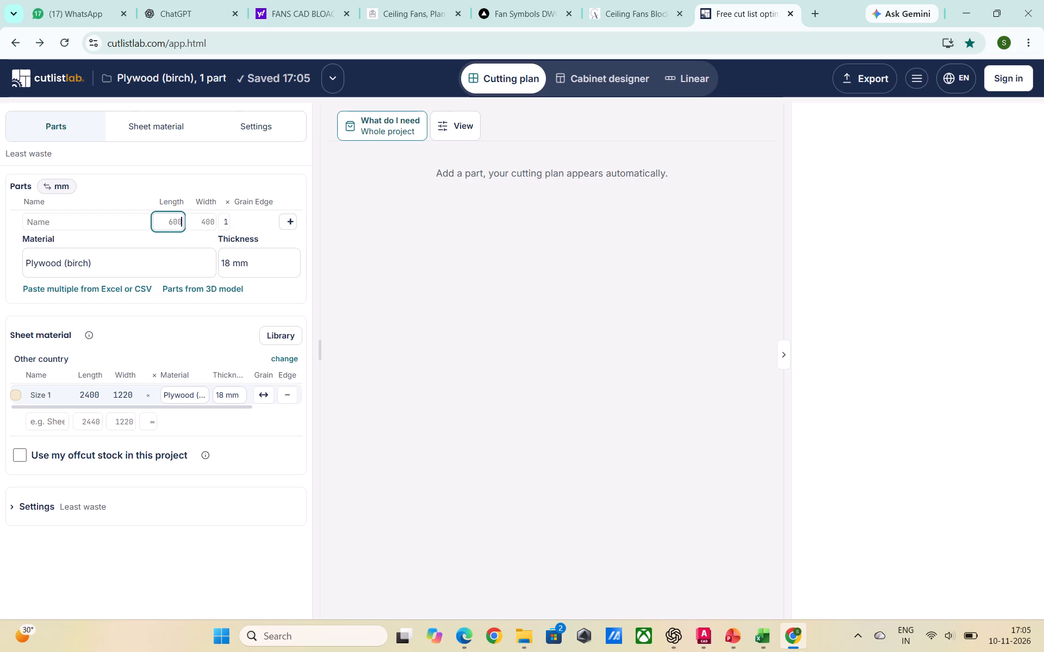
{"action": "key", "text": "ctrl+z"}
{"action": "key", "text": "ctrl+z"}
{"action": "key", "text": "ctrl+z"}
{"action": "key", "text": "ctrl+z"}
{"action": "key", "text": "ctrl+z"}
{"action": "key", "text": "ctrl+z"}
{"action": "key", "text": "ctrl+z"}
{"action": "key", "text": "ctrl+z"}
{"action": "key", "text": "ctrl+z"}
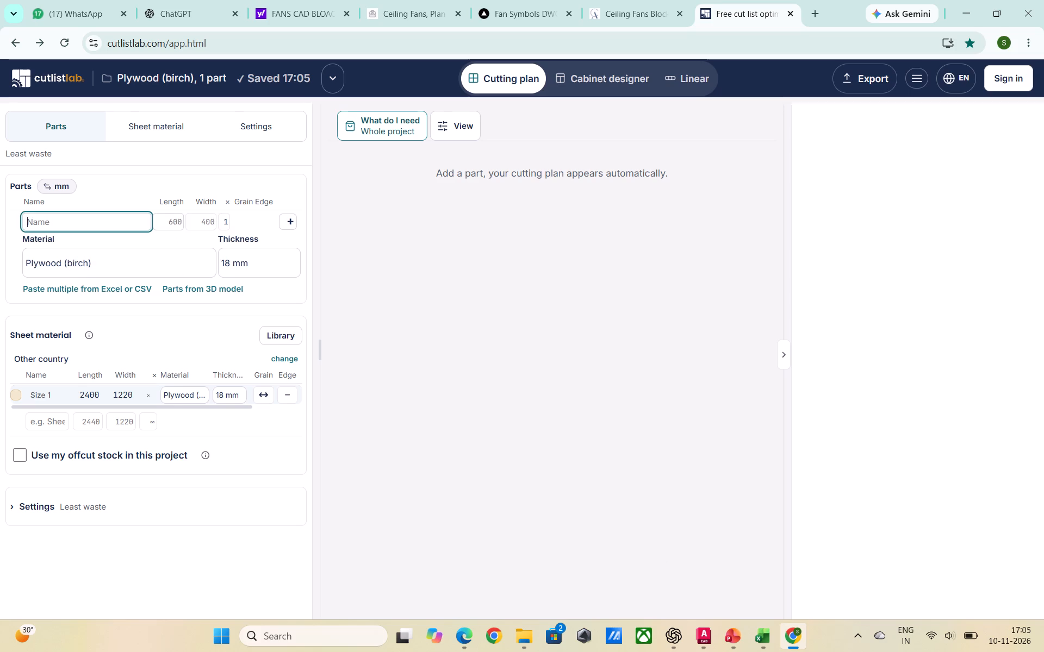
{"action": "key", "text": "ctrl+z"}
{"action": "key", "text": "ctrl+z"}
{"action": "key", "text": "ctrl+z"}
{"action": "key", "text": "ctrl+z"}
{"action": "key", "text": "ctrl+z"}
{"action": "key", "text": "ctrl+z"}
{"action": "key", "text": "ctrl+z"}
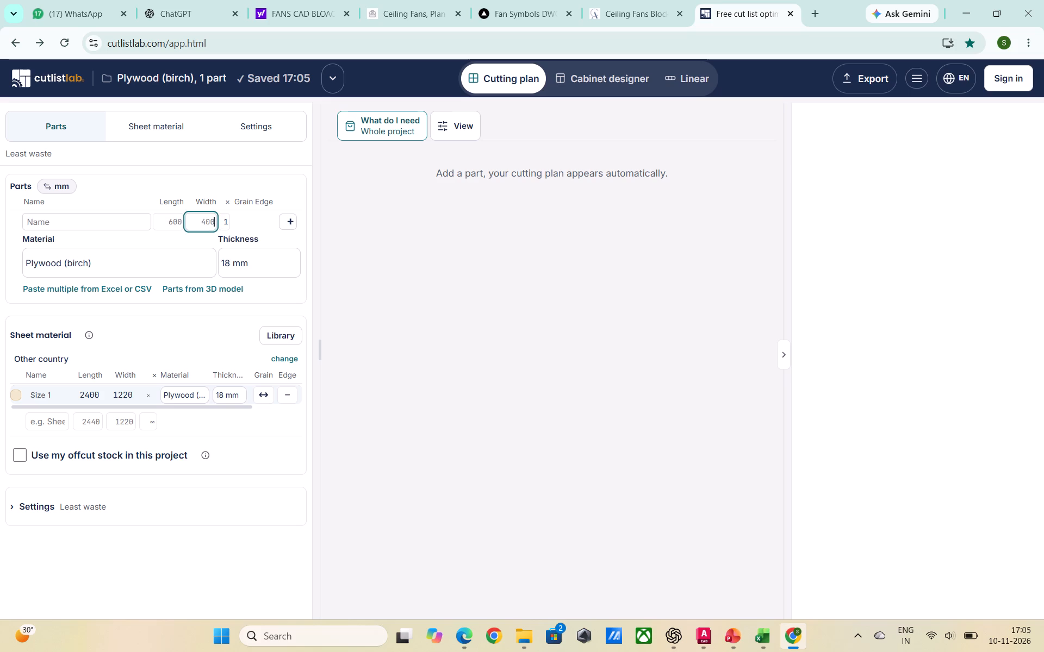
Start a new part named S in the parts list and open its length and width for entry.
{"action": "left_click", "coordinate": [85, 222]}
{"action": "key", "text": "s"}
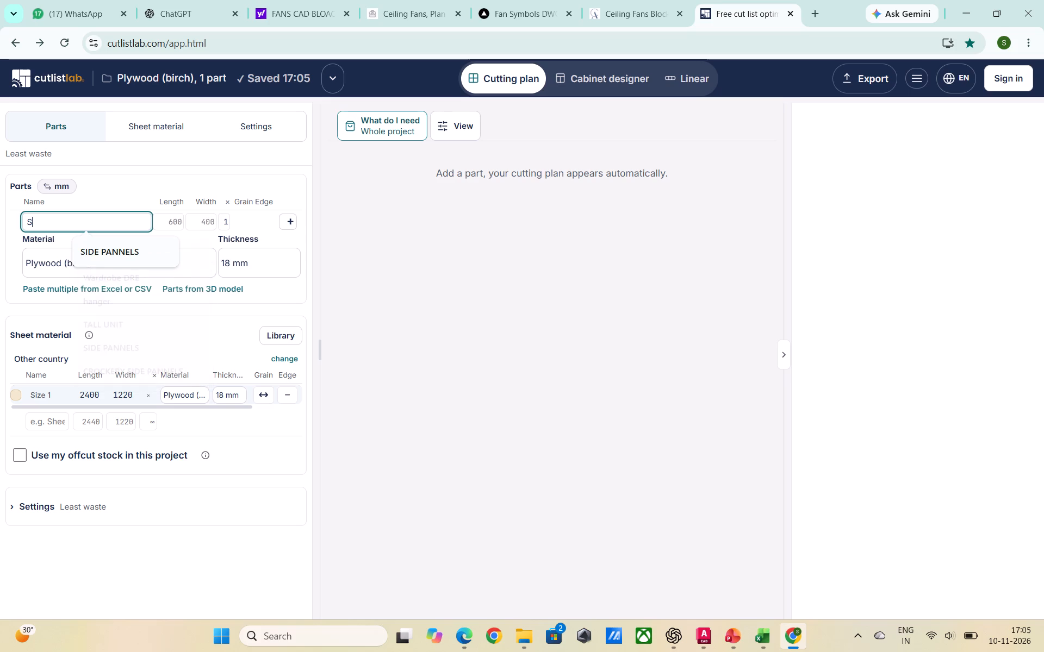
{"action": "left_click", "coordinate": [168, 222]}
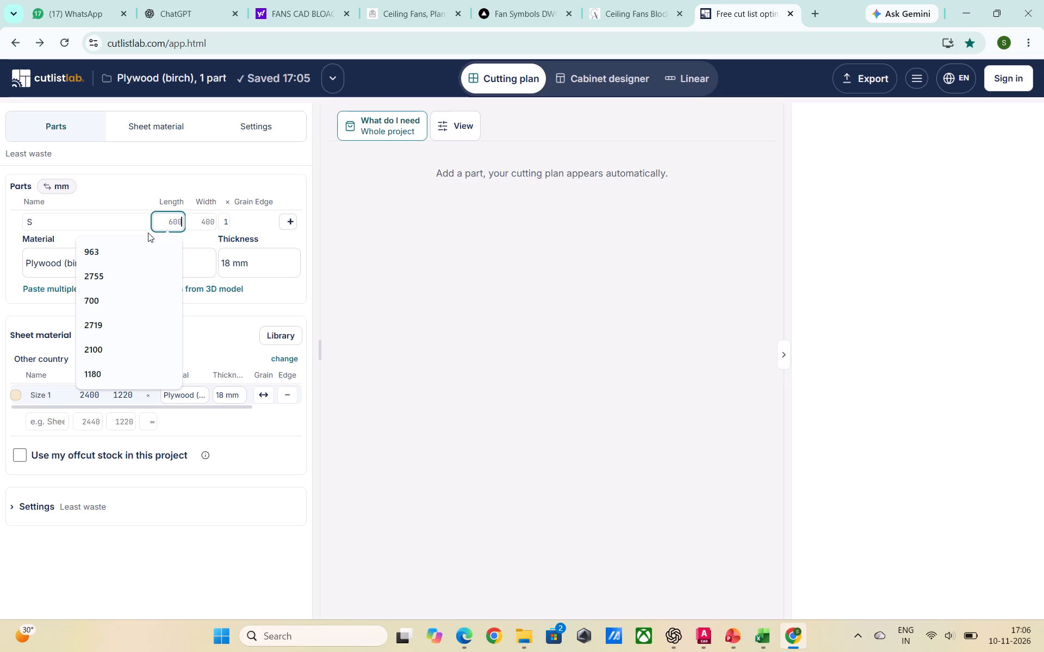
{"action": "left_click", "coordinate": [203, 216]}
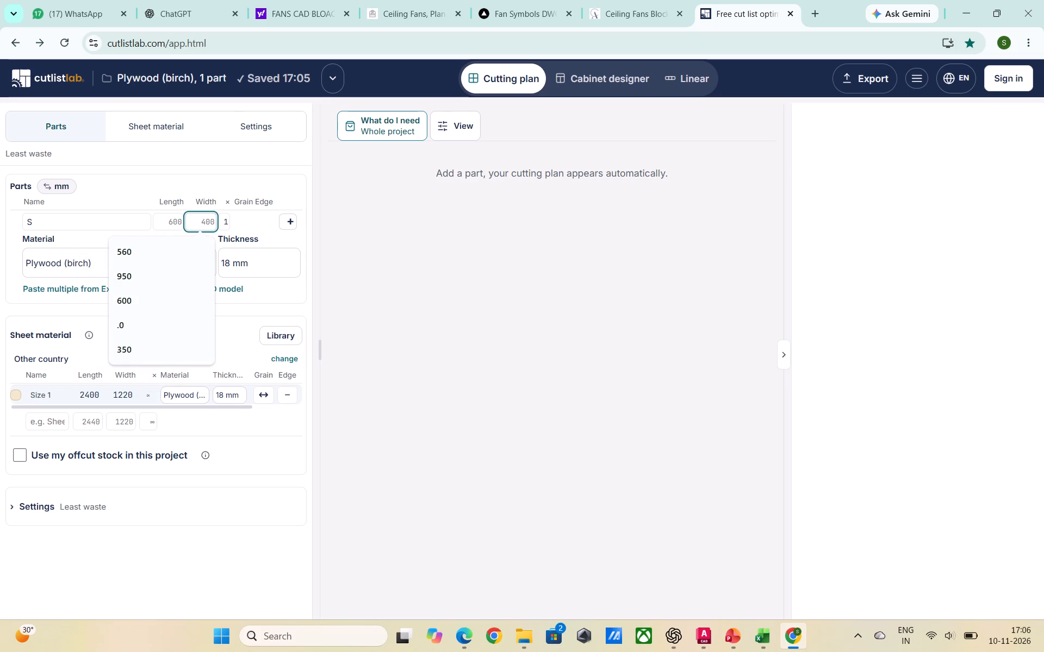